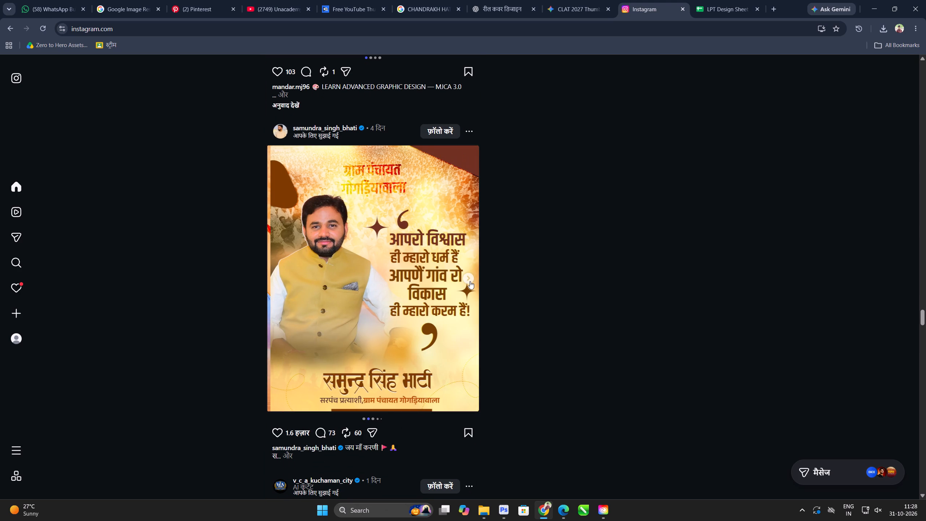
# Look through the slides of the village election poster posts in the Instagram feed for design reference.
pyautogui.click(470, 281)
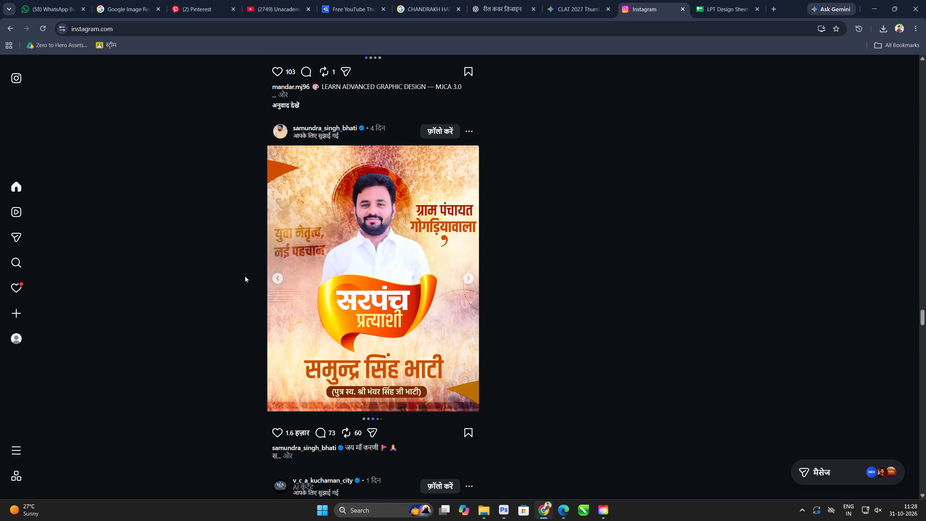
pyautogui.click(198, 291)
pyautogui.scroll(-12, 250, 365)
pyautogui.scroll(-7, 232, 433)
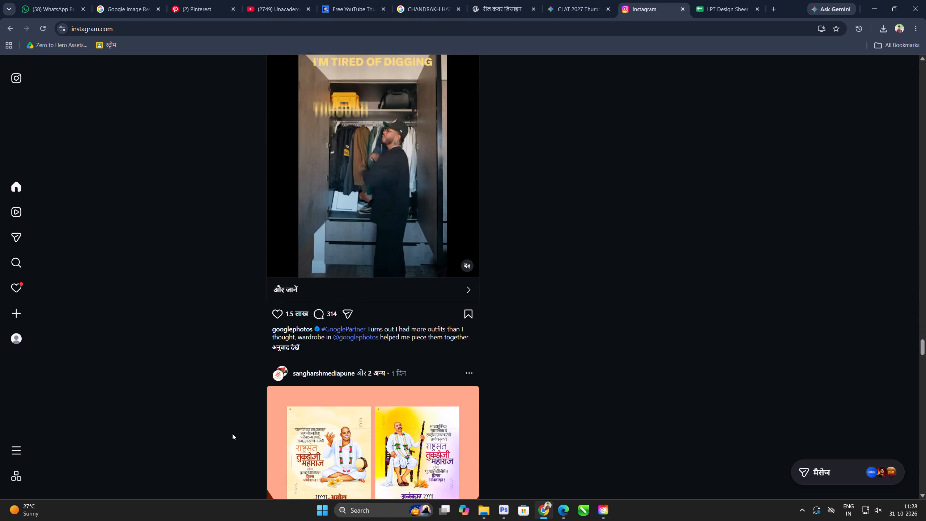
pyautogui.scroll(9, 232, 433)
pyautogui.click(470, 183)
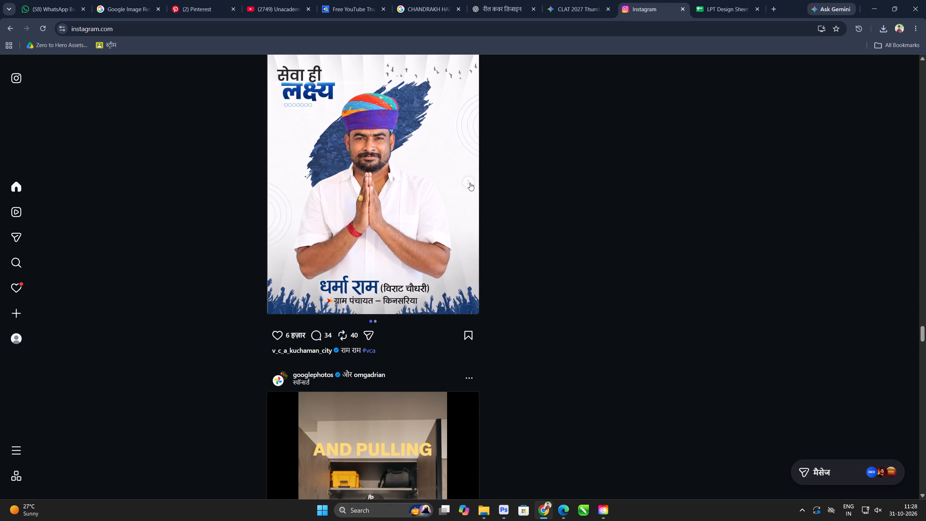
pyautogui.scroll(2, 448, 224)
pyautogui.click(282, 273)
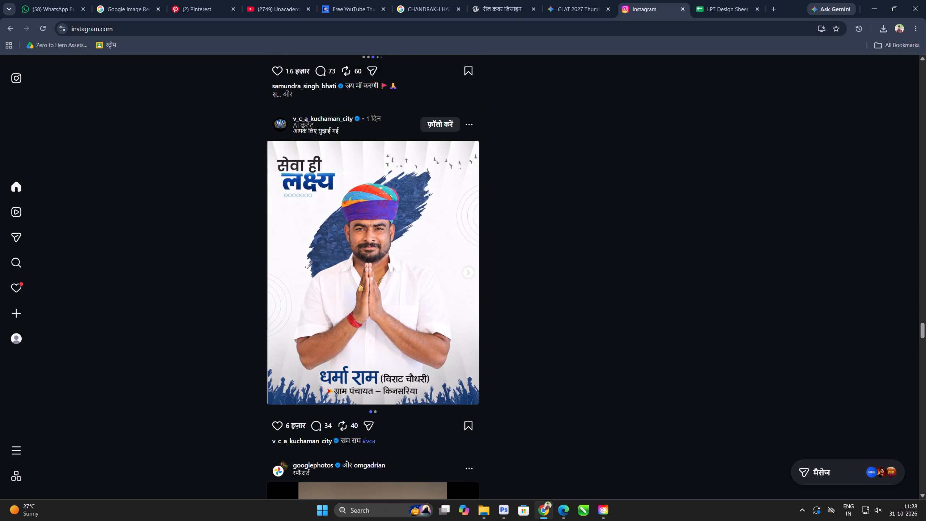
pyautogui.click(461, 273)
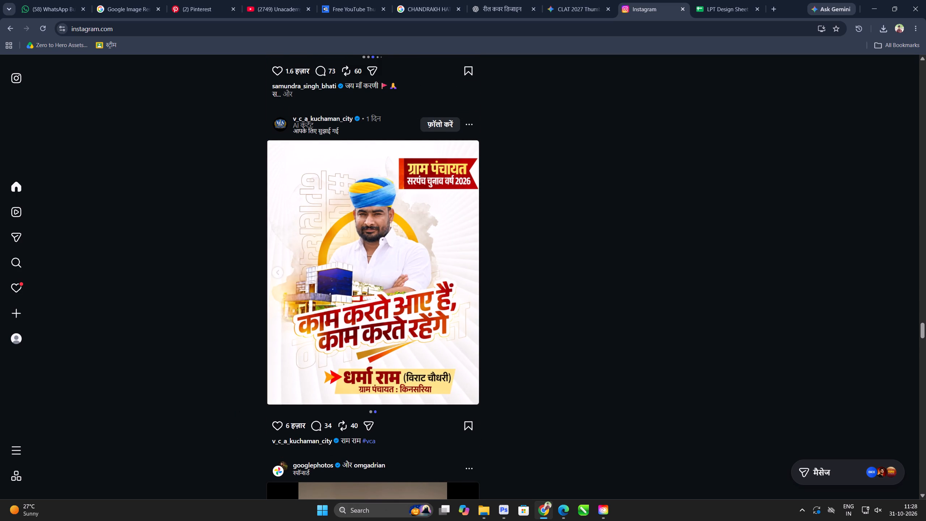
pyautogui.click(461, 273)
pyautogui.click(471, 276)
# Browse further down the Instagram feed and examine the campaign and greeting poster designs for layout and typography ideas.
pyautogui.scroll(-3, 410, 308)
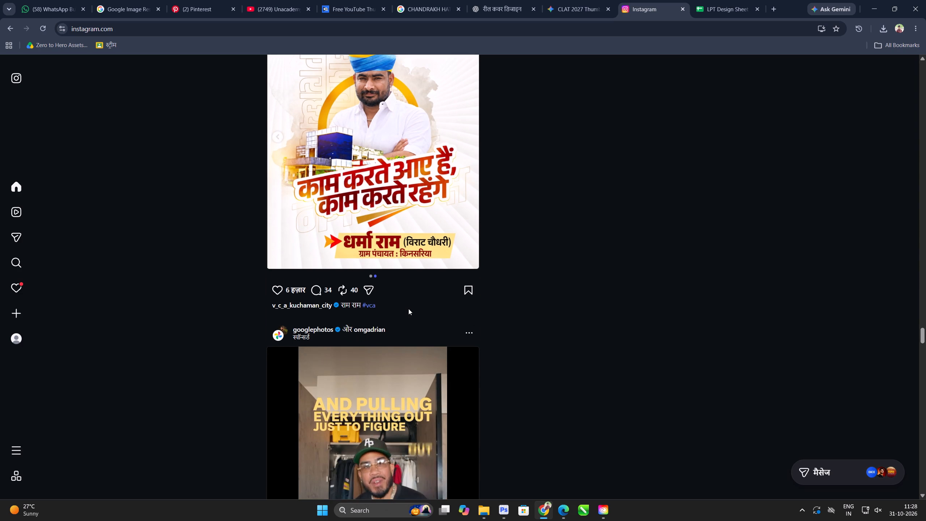
pyautogui.scroll(-18, 408, 309)
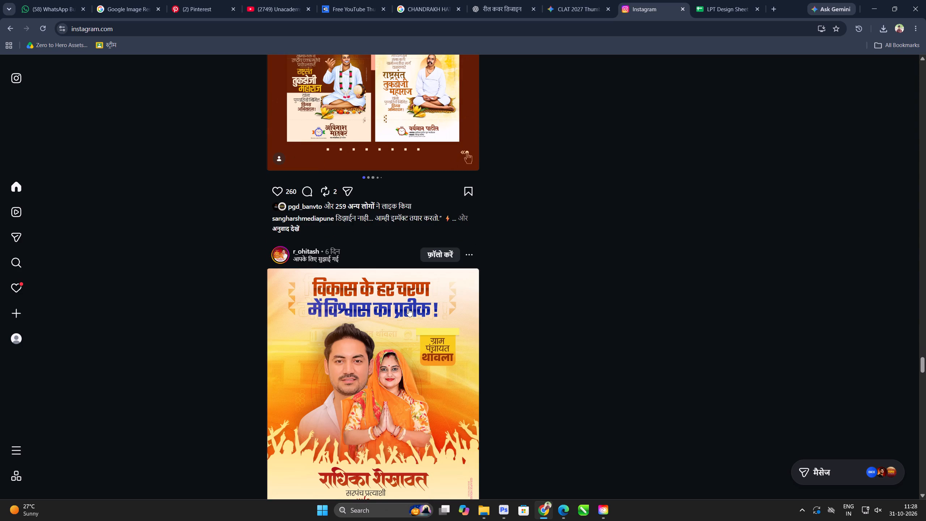
pyautogui.scroll(-14, 408, 309)
pyautogui.scroll(4, 409, 315)
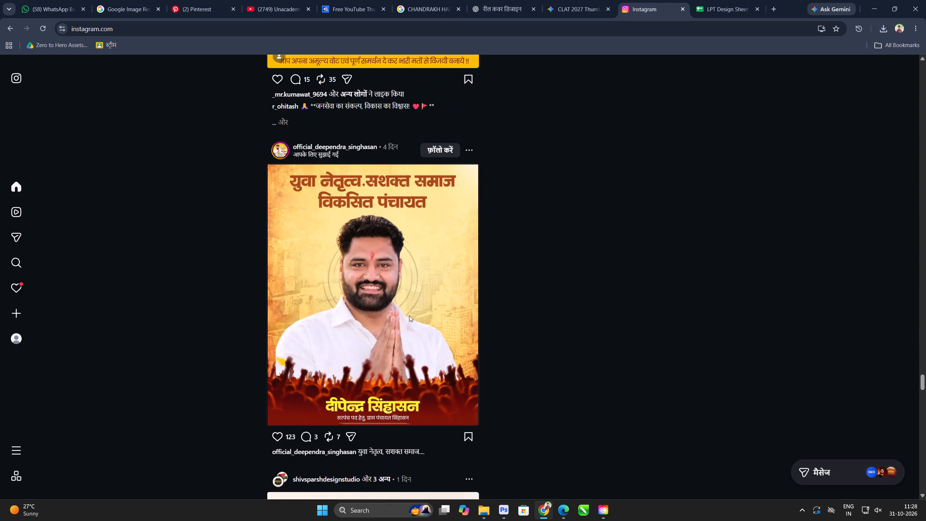
pyautogui.scroll(-12, 409, 315)
pyautogui.scroll(-9, 409, 317)
pyautogui.scroll(3, 409, 317)
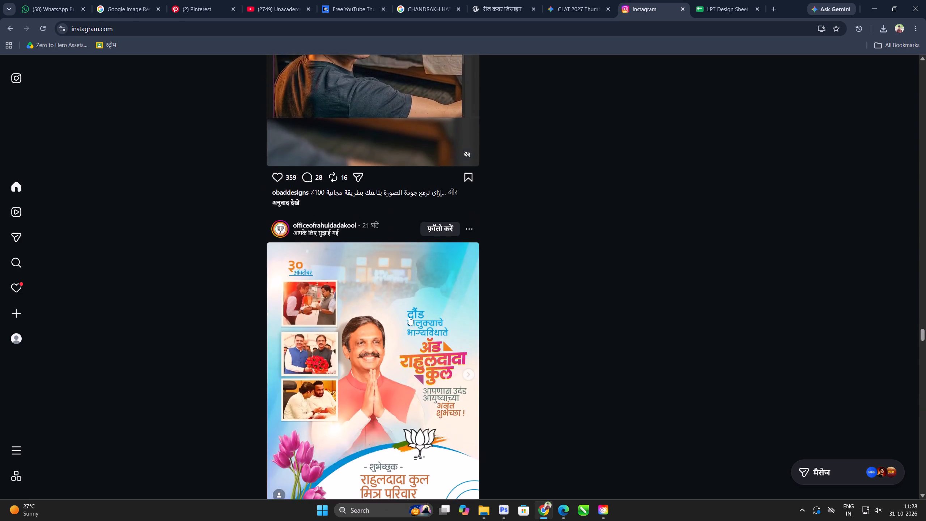
# Watch the Photoshop photo-quality and sunlight-effect reels, and view the slides of the orange and blue birthday greeting post between them.
pyautogui.scroll(1, 409, 317)
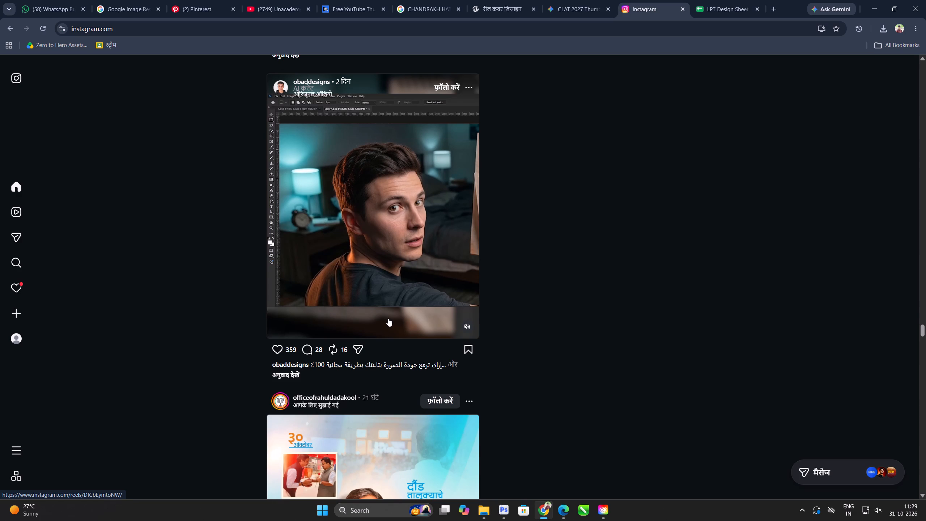
pyautogui.scroll(-5, 388, 318)
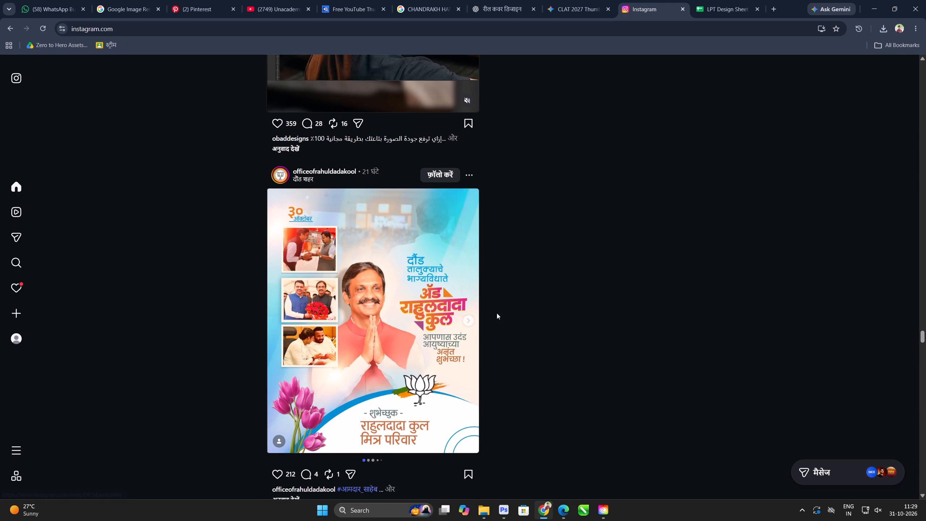
pyautogui.click(464, 319)
pyautogui.click(464, 319)
pyautogui.scroll(-6, 458, 323)
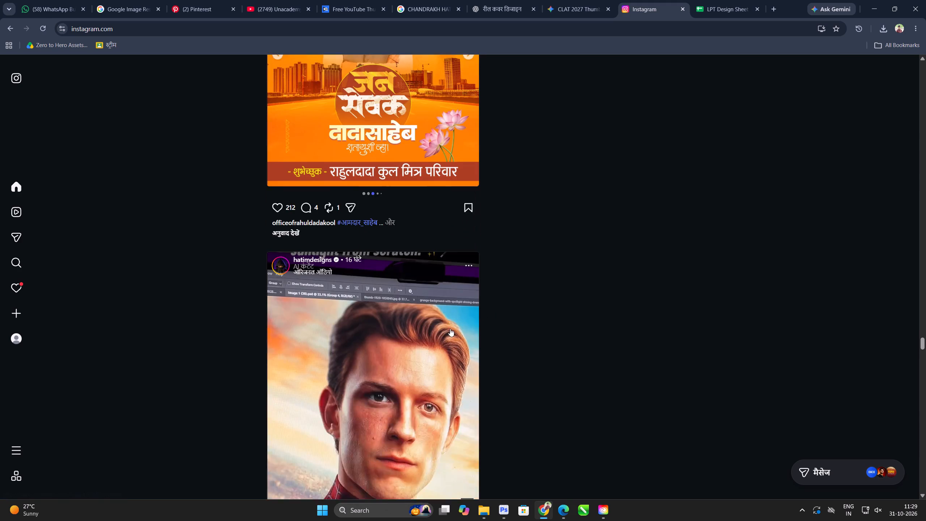
pyautogui.scroll(-5, 449, 329)
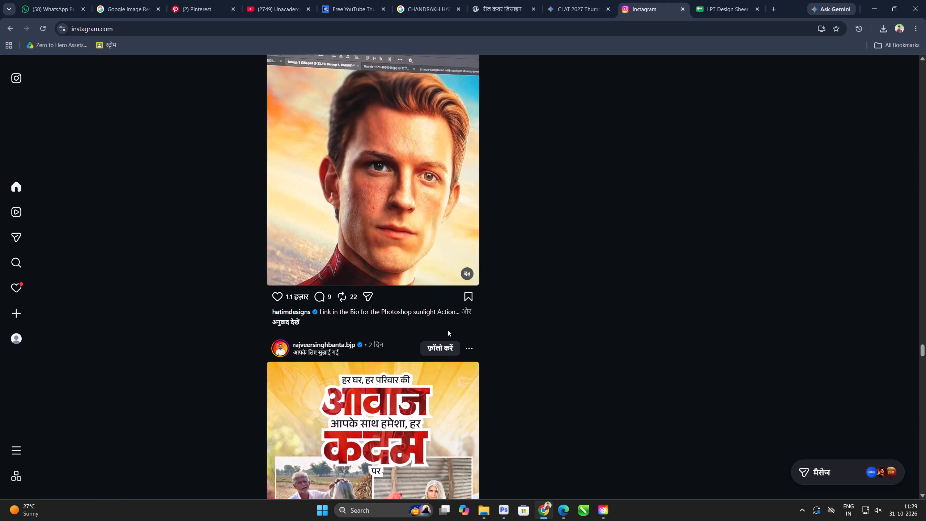
pyautogui.scroll(2, 448, 330)
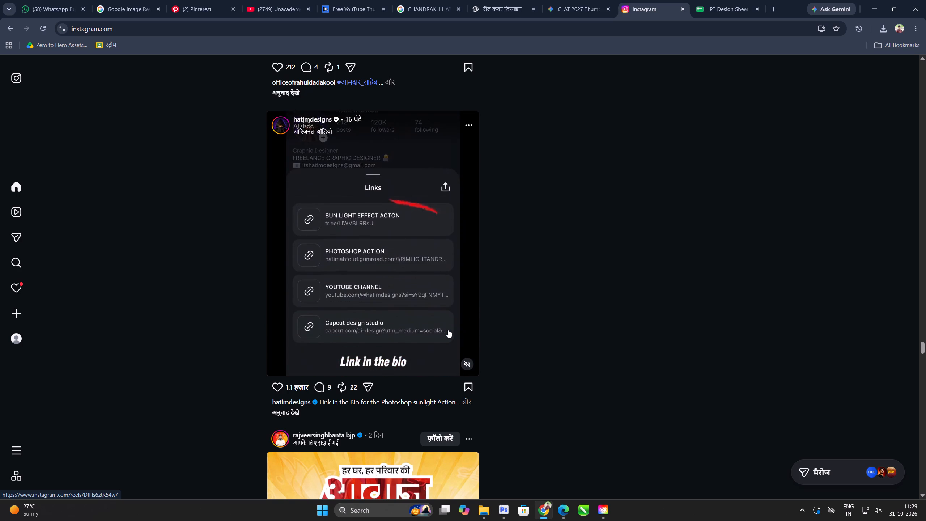
pyautogui.scroll(1, 448, 330)
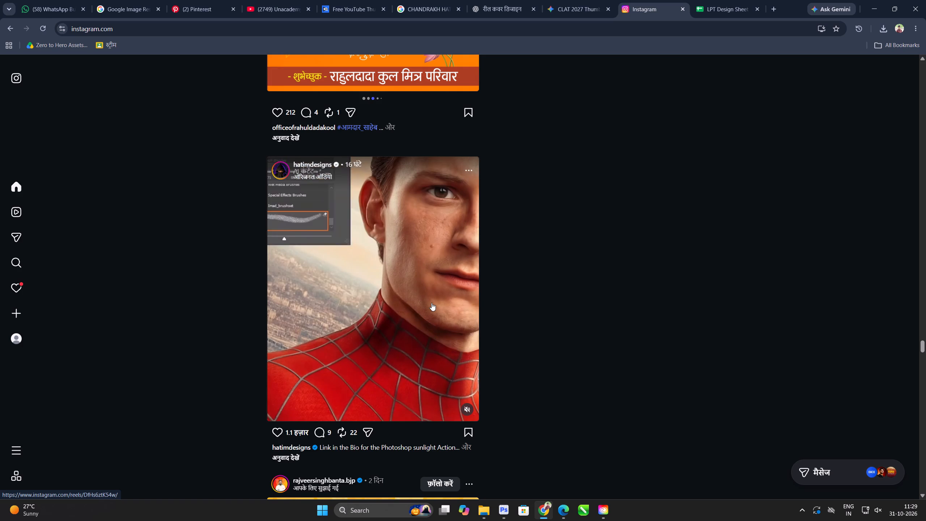
# Start a screen capture of the ward 16 campaign poster with the red "आवाज" and "कदम" headline.
pyautogui.scroll(-8, 432, 303)
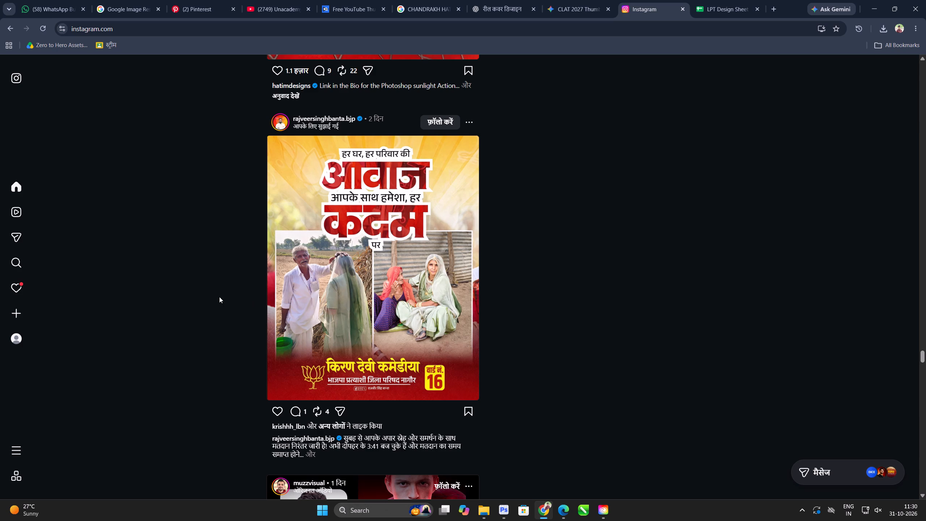
pyautogui.press('Print')
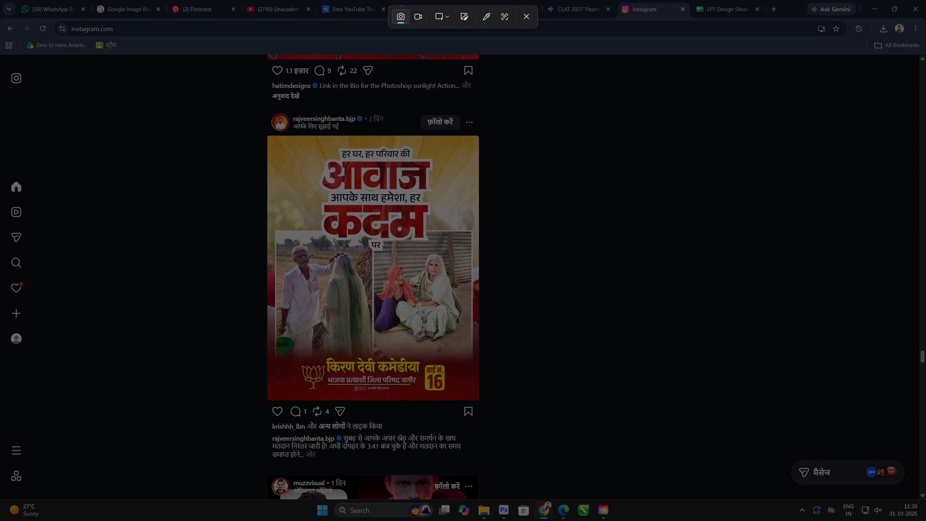
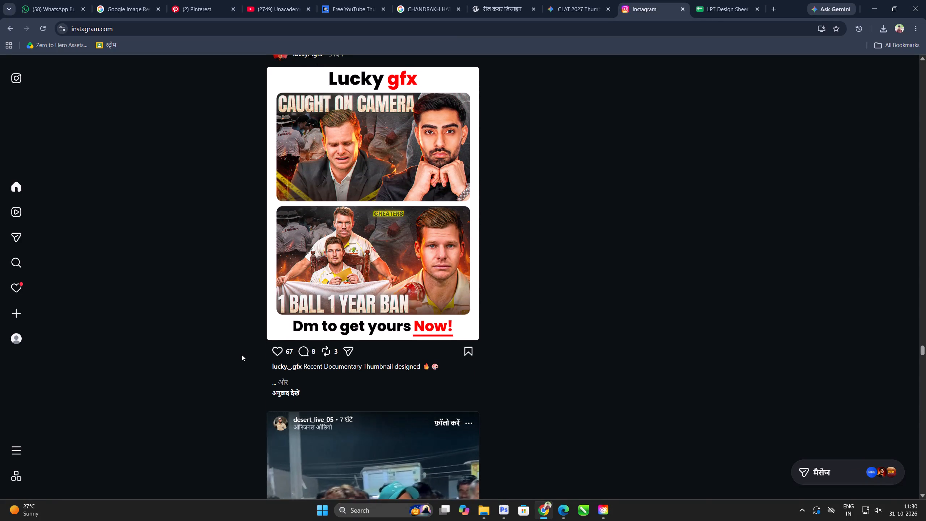
# Examine the thumbnail designs on the Lucky gfx Instagram profile, including the "COCKPIT ATTACK" and "IRAN VS US AND ISRAEL" posts.
pyautogui.scroll(1, 232, 378)
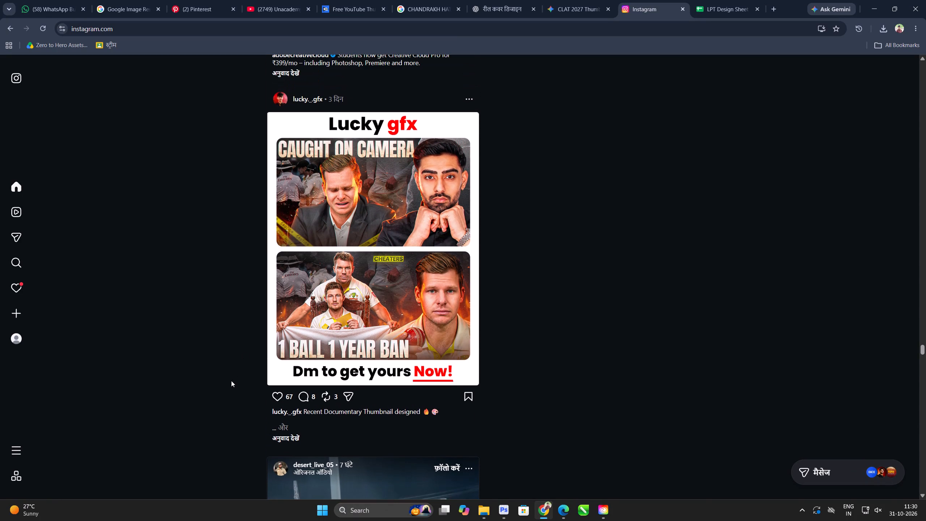
pyautogui.click(314, 99)
pyautogui.scroll(-2, 368, 165)
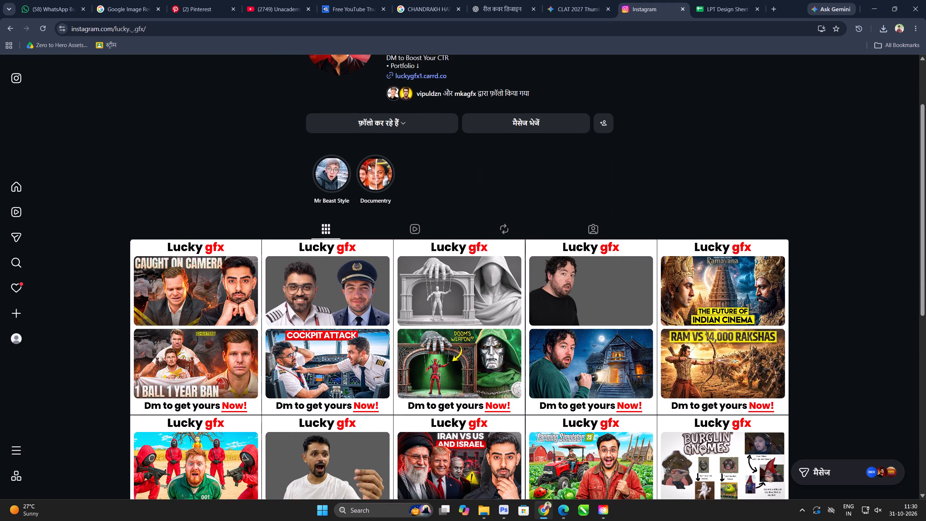
pyautogui.click(299, 339)
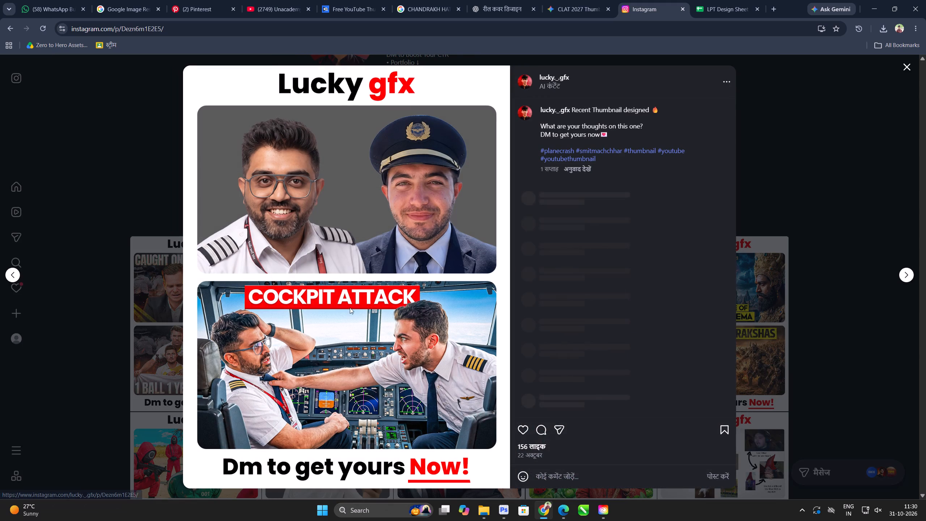
pyautogui.click(128, 178)
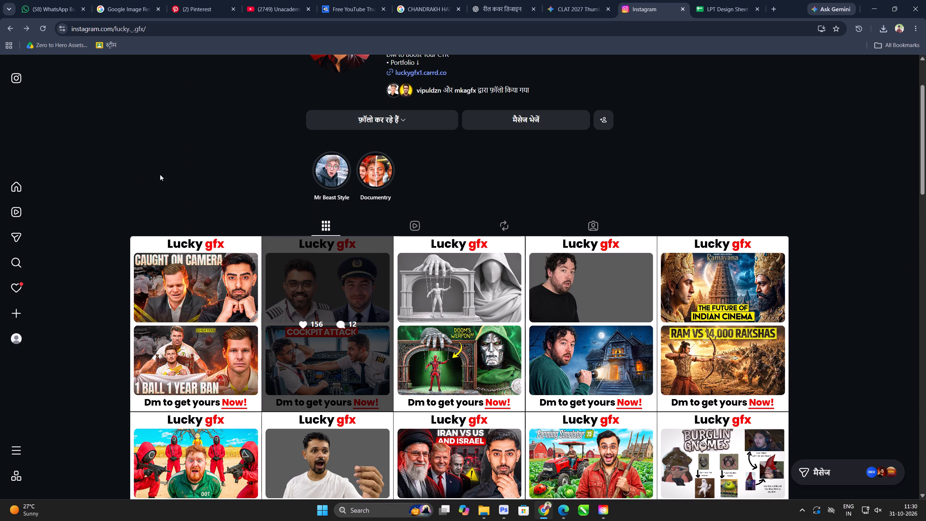
pyautogui.scroll(-4, 210, 186)
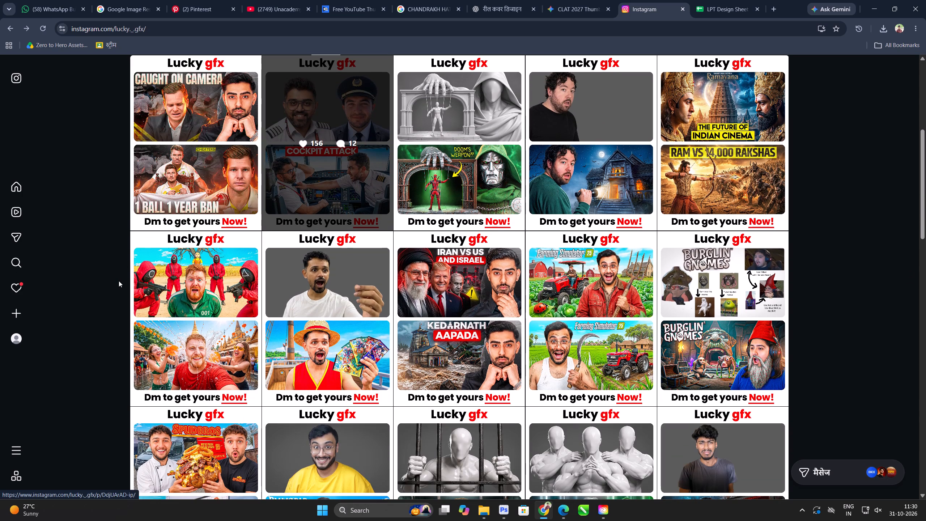
pyautogui.click(430, 287)
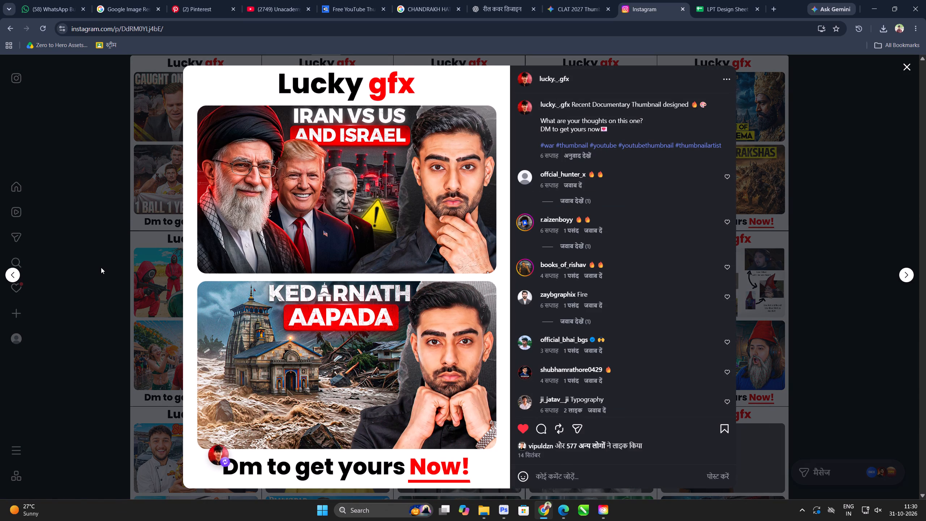
# In Chrome, leave the open Instagram post, browse further down the Lucky gfx grid, and view the prison-bars thumbnail post.
pyautogui.click(101, 267)
pyautogui.scroll(-3, 518, 334)
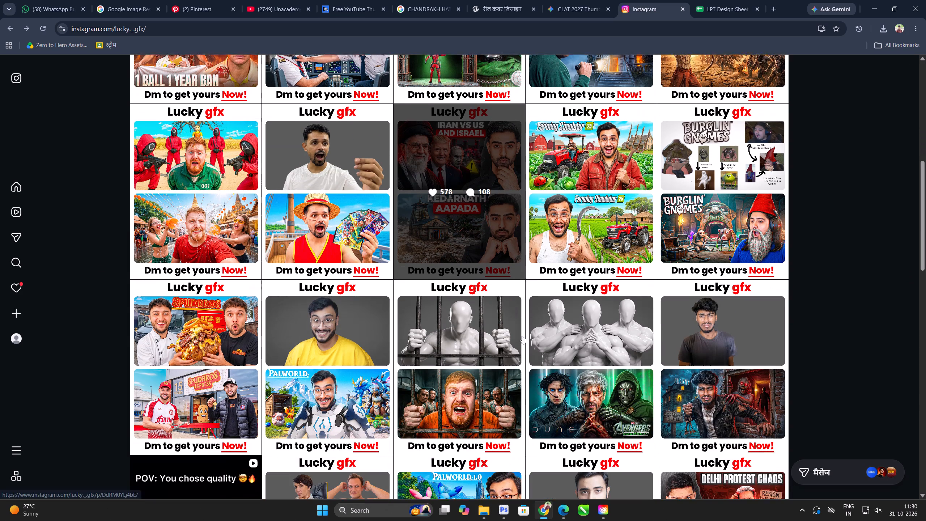
pyautogui.click(463, 342)
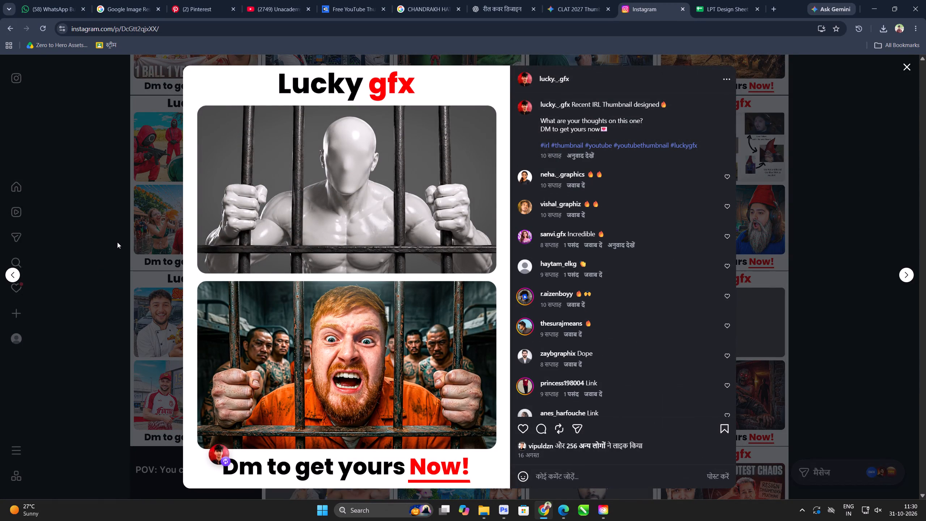
pyautogui.click(117, 242)
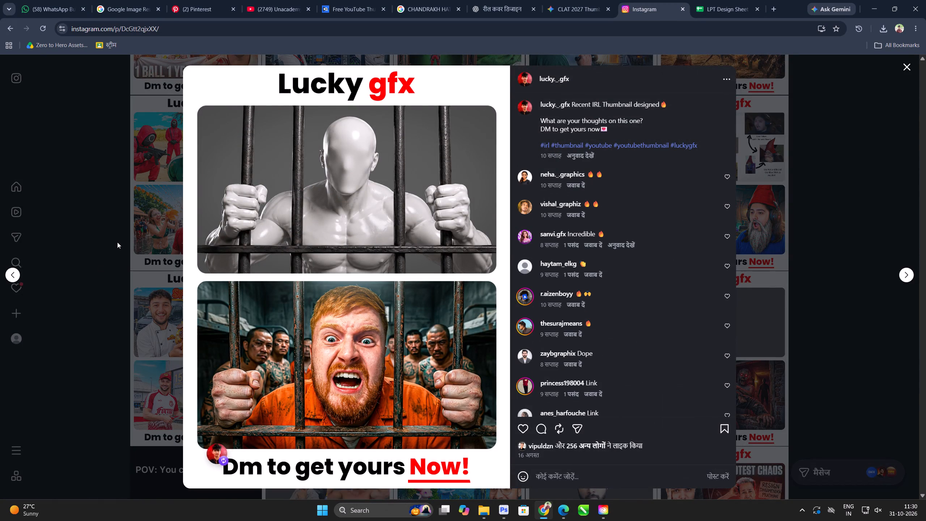
# View the Dune and Avengers Doomsday thumbnail post in the Lucky gfx grid.
pyautogui.scroll(-2, 695, 353)
pyautogui.click(639, 278)
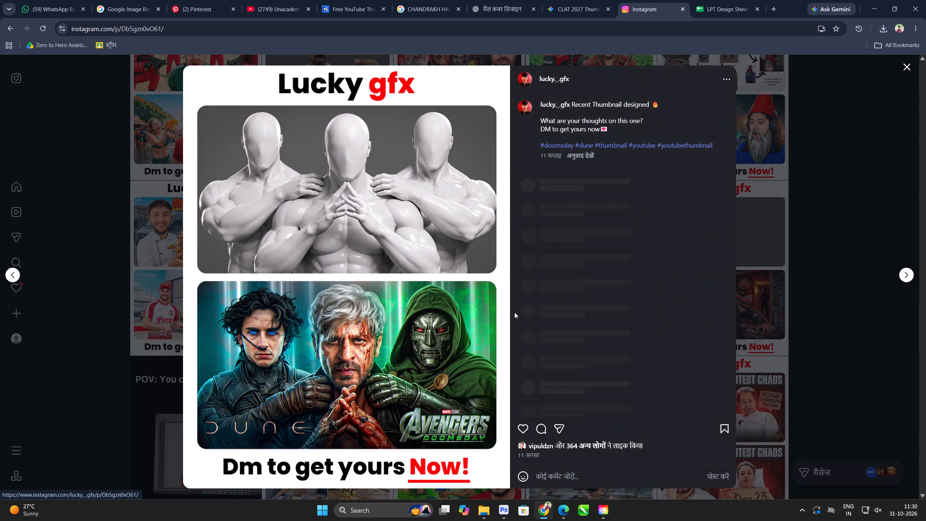
# Leave the open post, browse further down the Lucky gfx grid, and view the "Client : Make it premium & Unique" reel.
pyautogui.click(174, 227)
pyautogui.scroll(-4, 174, 229)
pyautogui.scroll(-2, 519, 433)
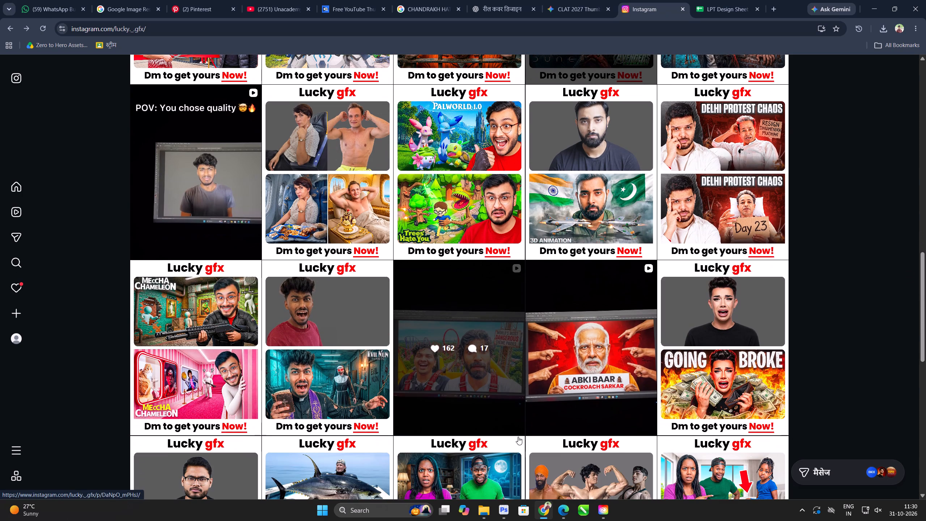
pyautogui.scroll(-4, 386, 402)
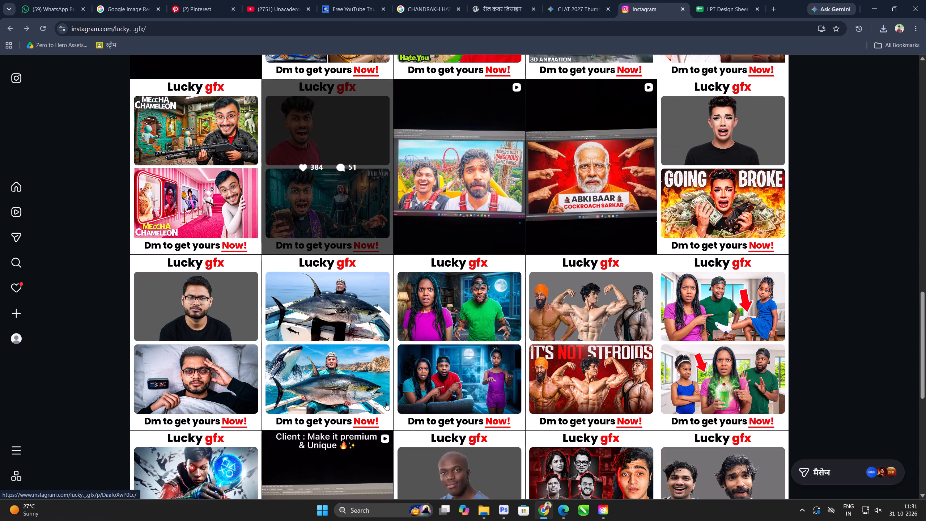
pyautogui.scroll(-7, 386, 402)
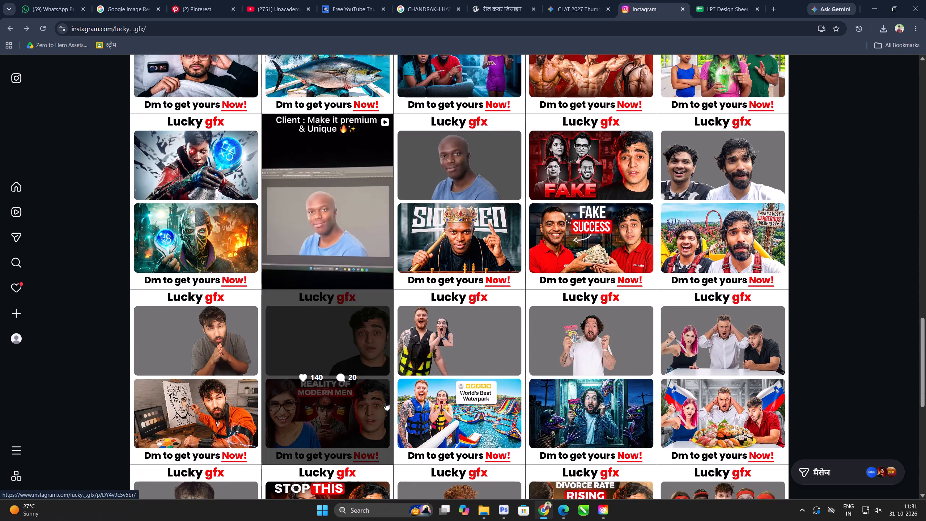
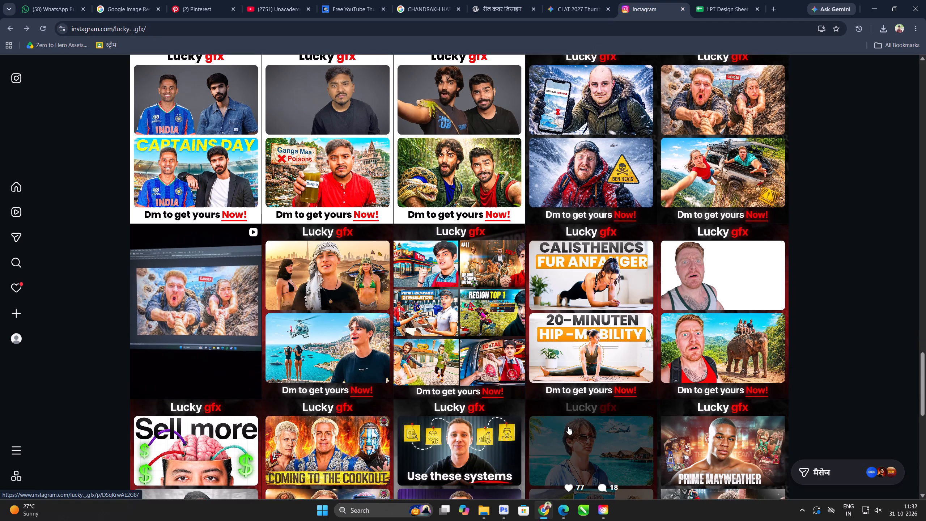
# Browse further down the Lucky gfx grid, viewing the "Sell more" brain thumbnail post and the "Thank You 2024" recap post.
pyautogui.scroll(-3, 568, 427)
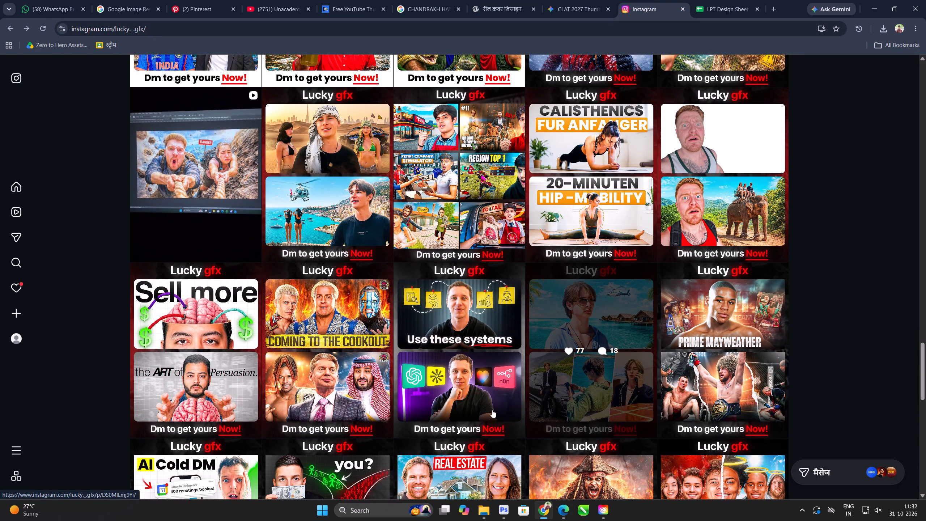
pyautogui.click(349, 329)
pyautogui.click(150, 253)
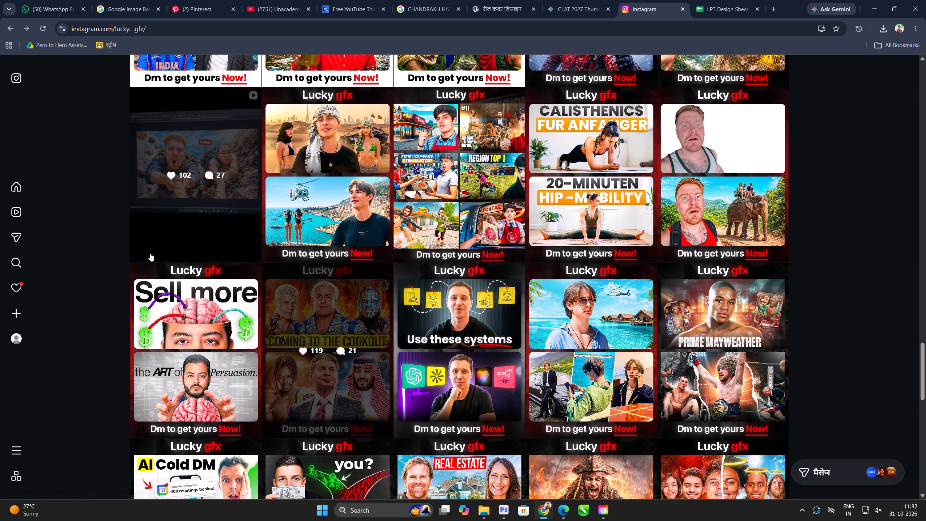
pyautogui.scroll(-2, 150, 312)
pyautogui.click(174, 216)
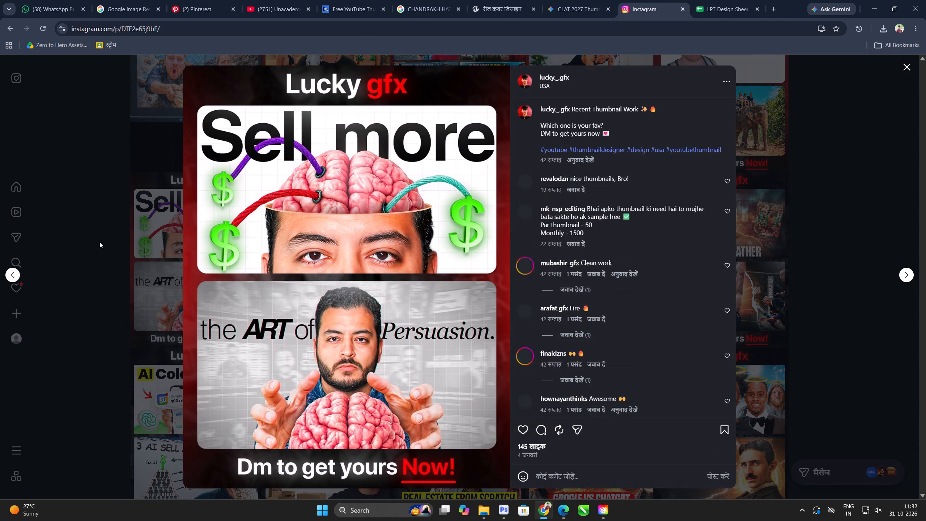
pyautogui.click(99, 242)
pyautogui.scroll(-6, 211, 278)
pyautogui.scroll(-4, 381, 424)
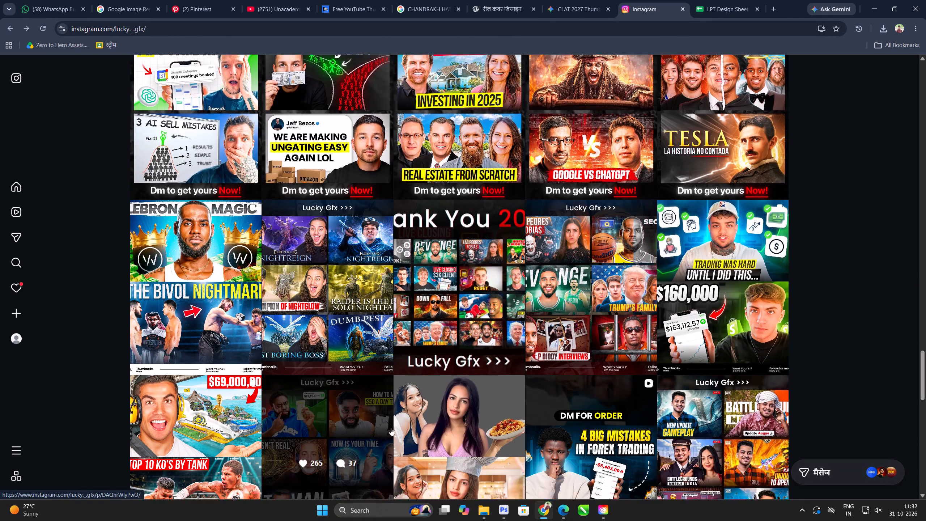
pyautogui.click(484, 130)
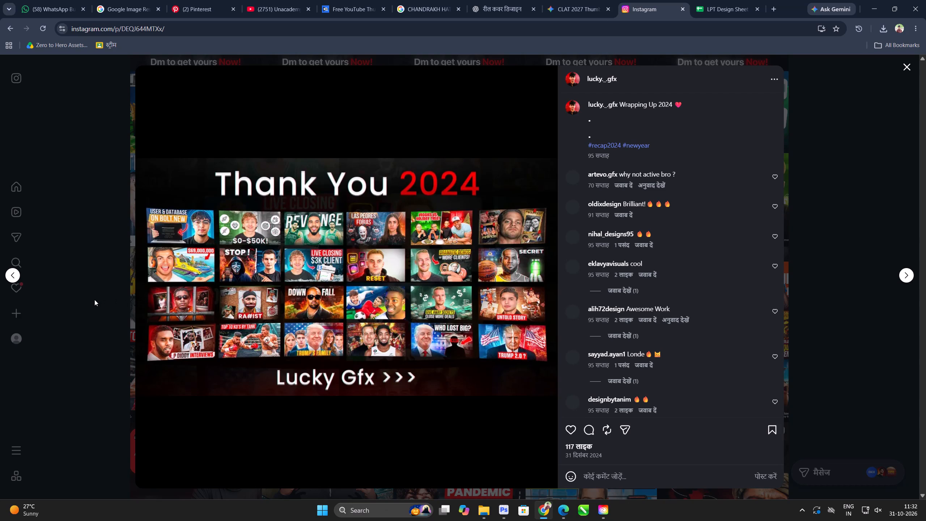
pyautogui.click(94, 300)
# Return to the top of the Lucky gfx profile and open the portfolio website linked in its bio.
pyautogui.scroll(20, 433, 246)
pyautogui.scroll(16, 433, 246)
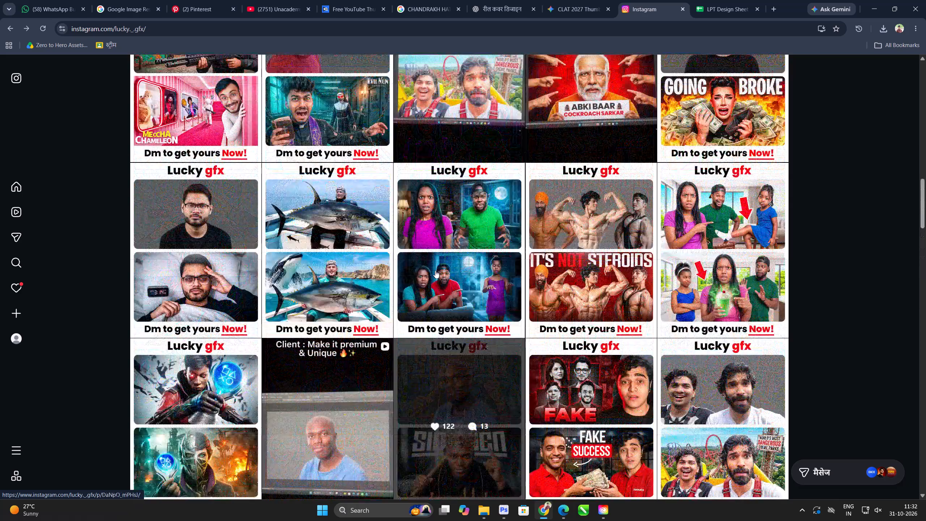
pyautogui.scroll(20, 435, 270)
pyautogui.scroll(8, 435, 270)
pyautogui.rightClick(347, 111)
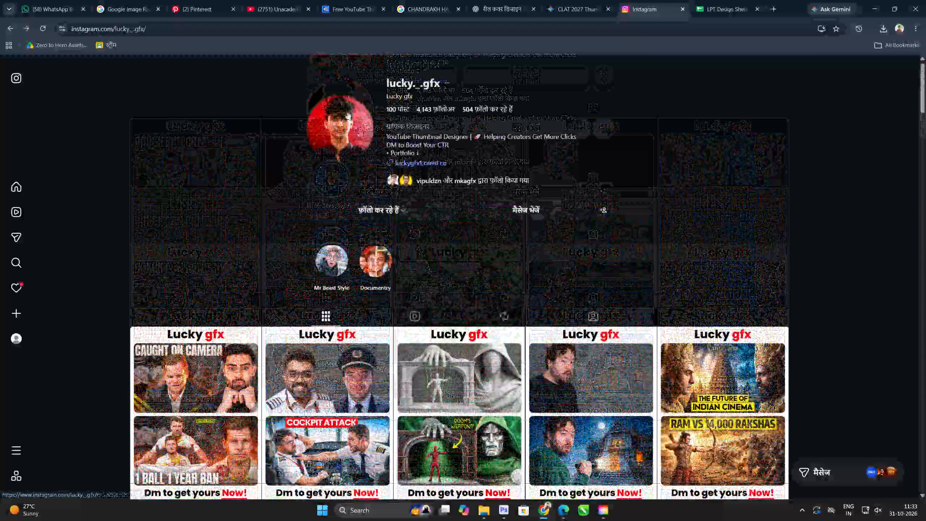
pyautogui.click(544, 175)
pyautogui.click(438, 164)
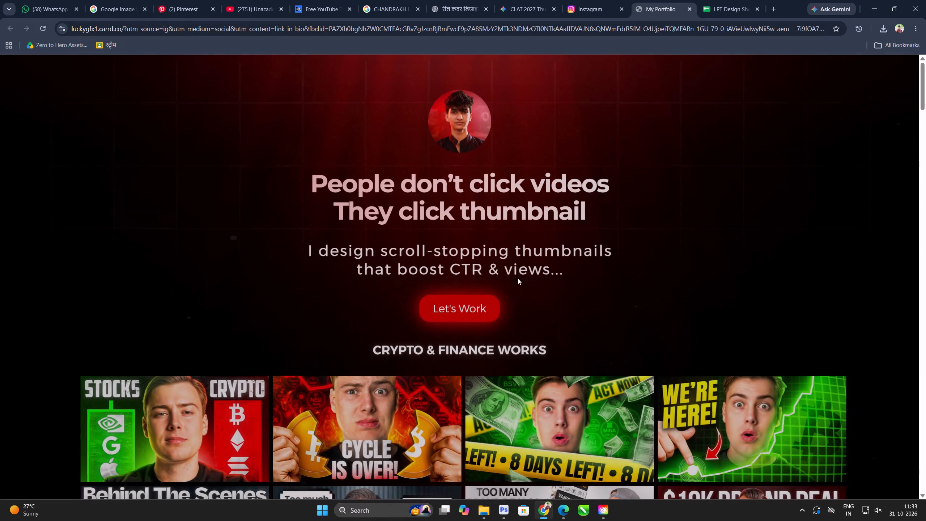
# Examine the portfolio's thumbnails in the Crypto & Finance Works, IRL Works and Documentry Works sections for design references.
pyautogui.scroll(-7, 521, 278)
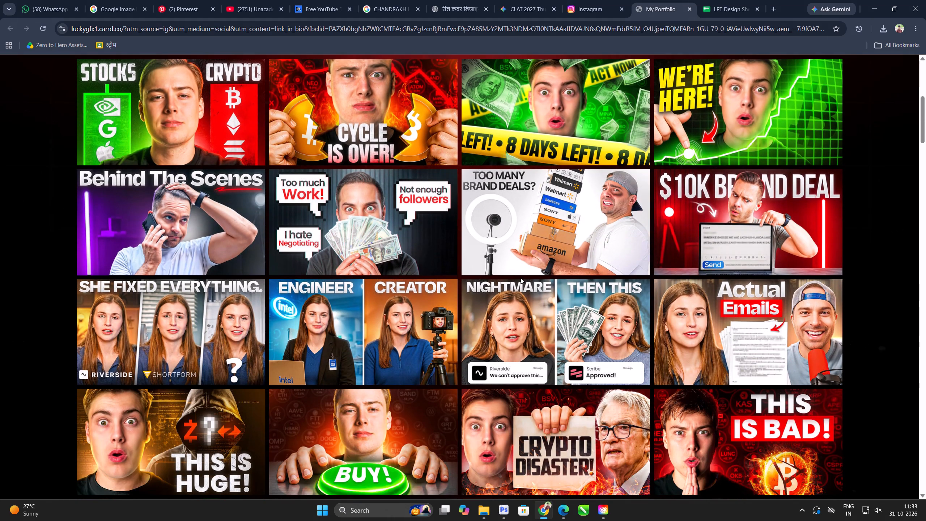
pyautogui.scroll(-9, 521, 278)
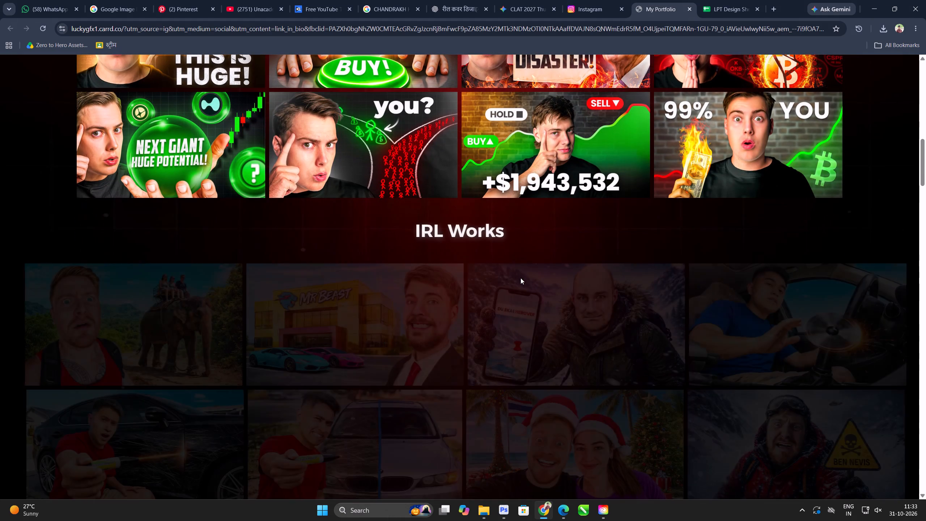
pyautogui.scroll(-4, 521, 278)
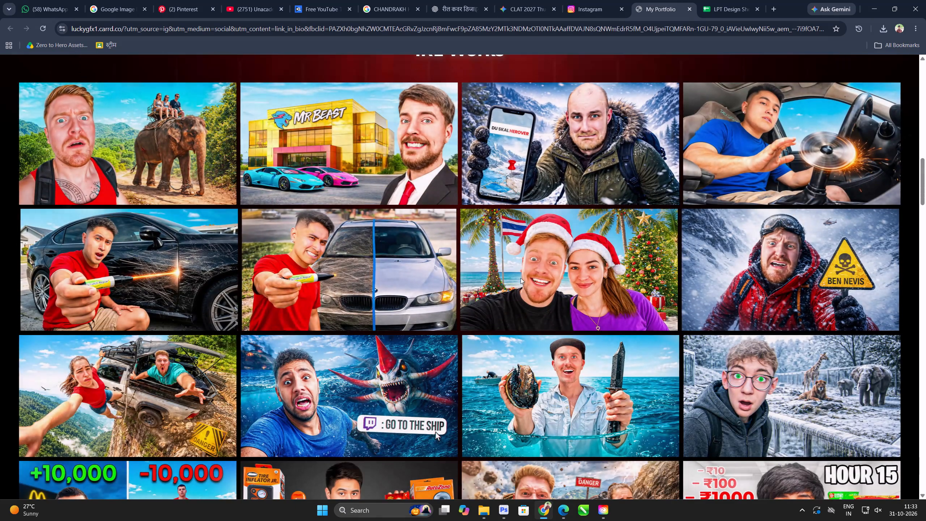
pyautogui.scroll(-5, 521, 278)
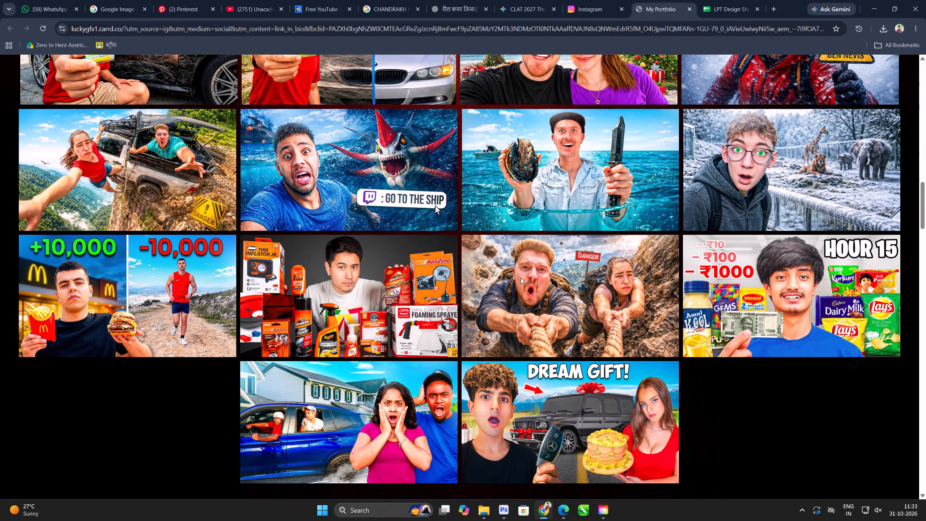
pyautogui.scroll(-6, 521, 278)
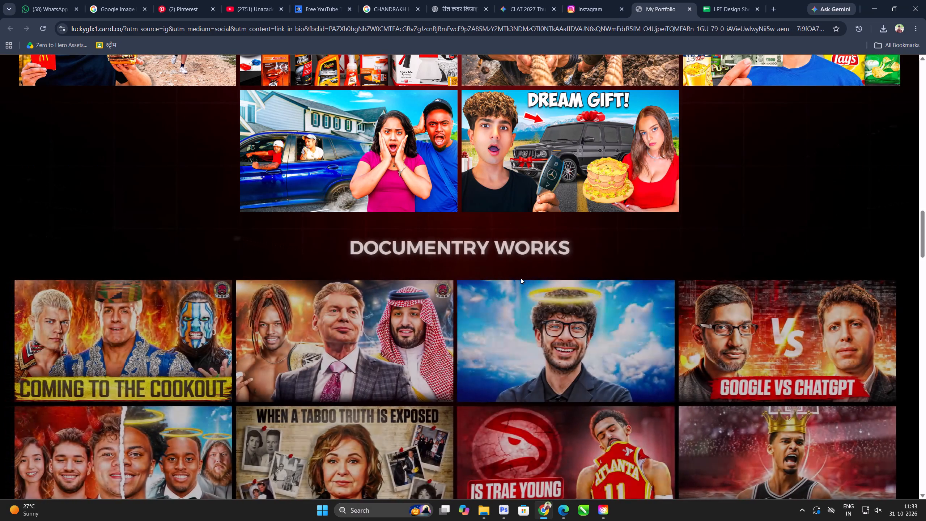
# Browse the Documentary Works and Podcast Works thumbnails on the portfolio page for reference designs.
pyautogui.scroll(-3, 521, 278)
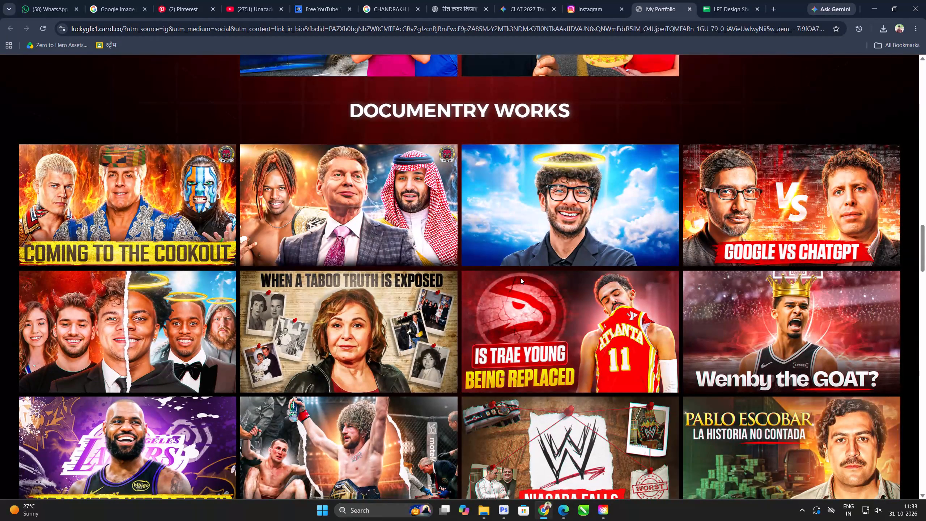
pyautogui.scroll(-2, 504, 279)
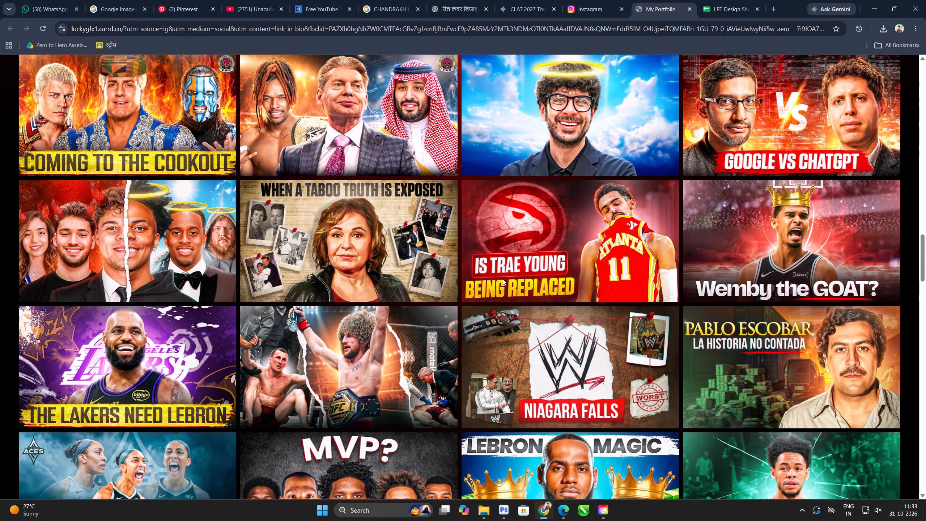
pyautogui.scroll(-6, 503, 279)
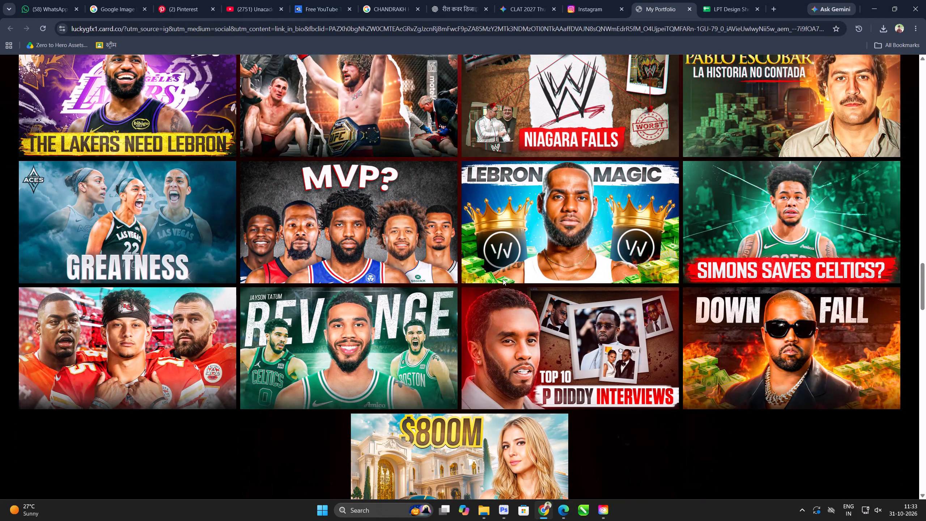
pyautogui.scroll(-7, 503, 279)
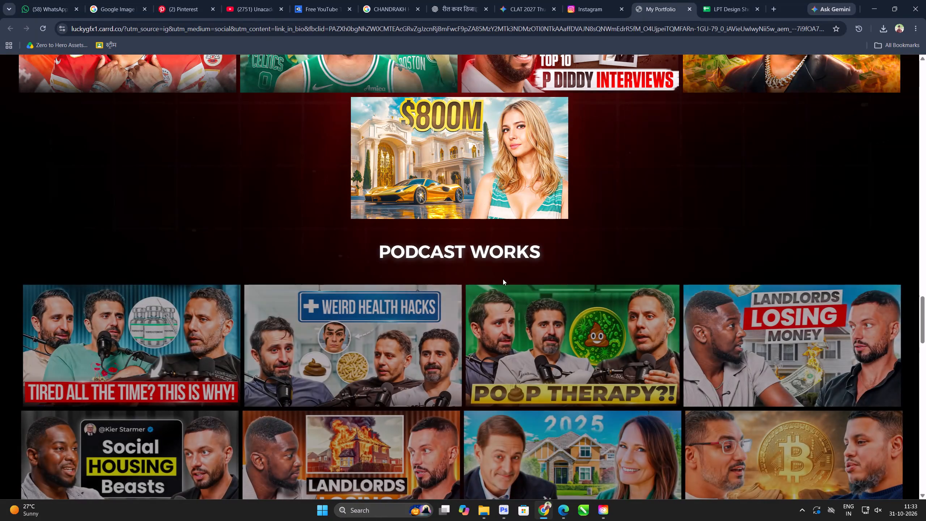
pyautogui.moveTo(629, 330); pyautogui.dragTo(507, 330)
pyautogui.scroll(-4, 507, 330)
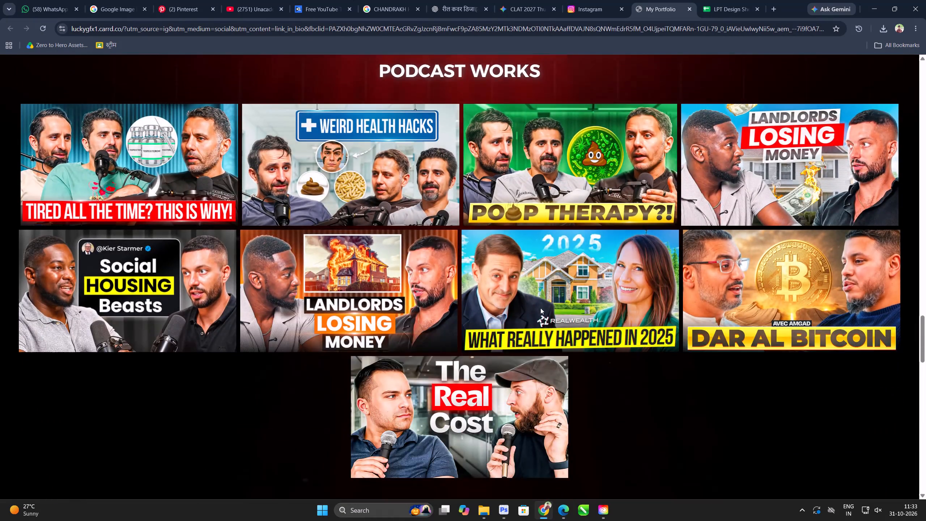
pyautogui.scroll(10, 540, 308)
pyautogui.scroll(-10, 540, 308)
pyautogui.click(573, 322)
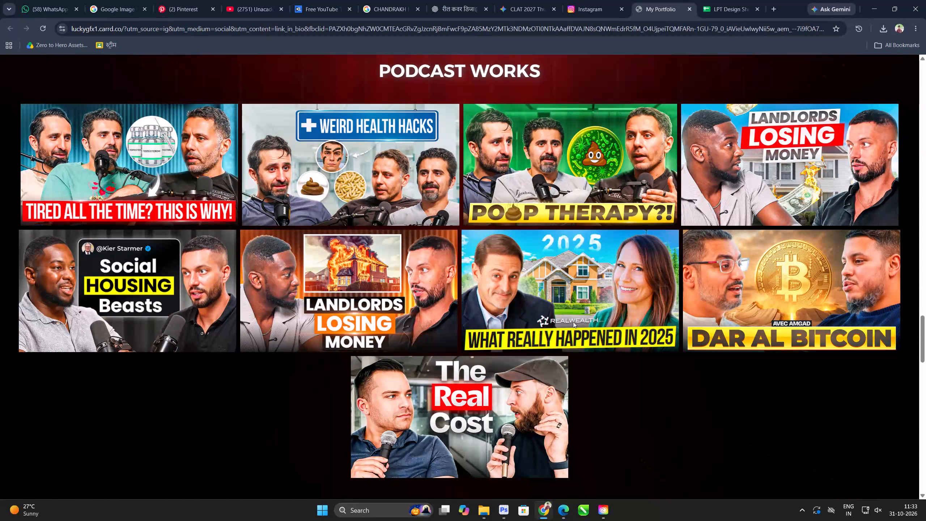
pyautogui.scroll(15, 570, 318)
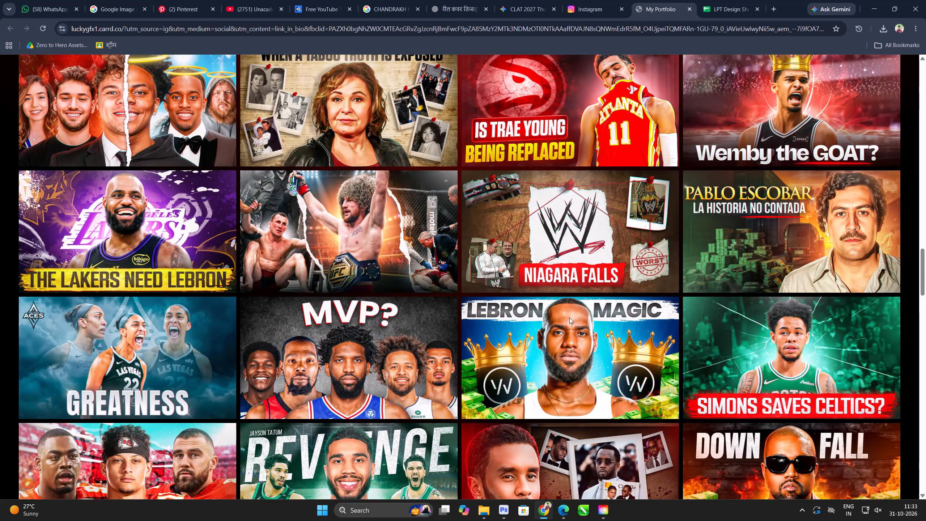
pyautogui.scroll(5, 569, 318)
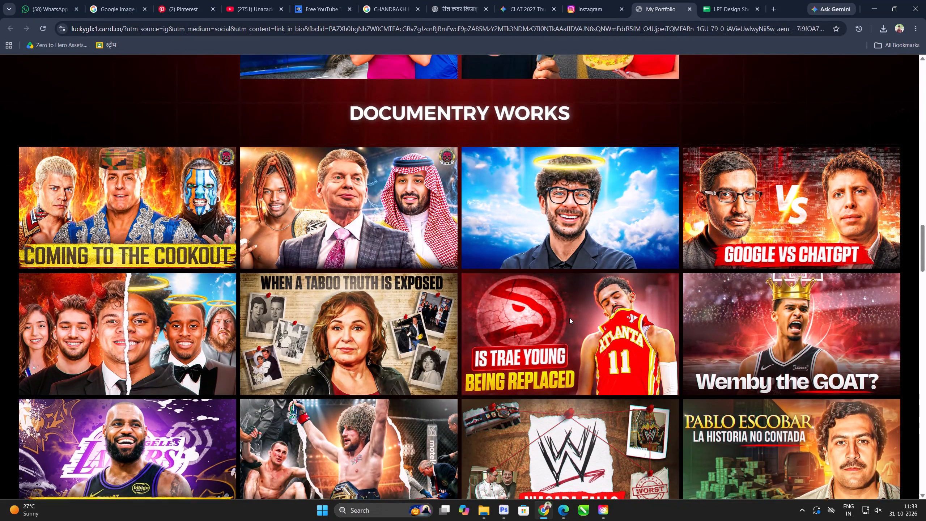
pyautogui.scroll(1, 569, 318)
# Save the "Google vs ChatGPT" thumbnail image from the Documentary Works section to the Downloads folder.
pyautogui.click(659, 294)
pyautogui.click(725, 274)
pyautogui.rightClick(725, 274)
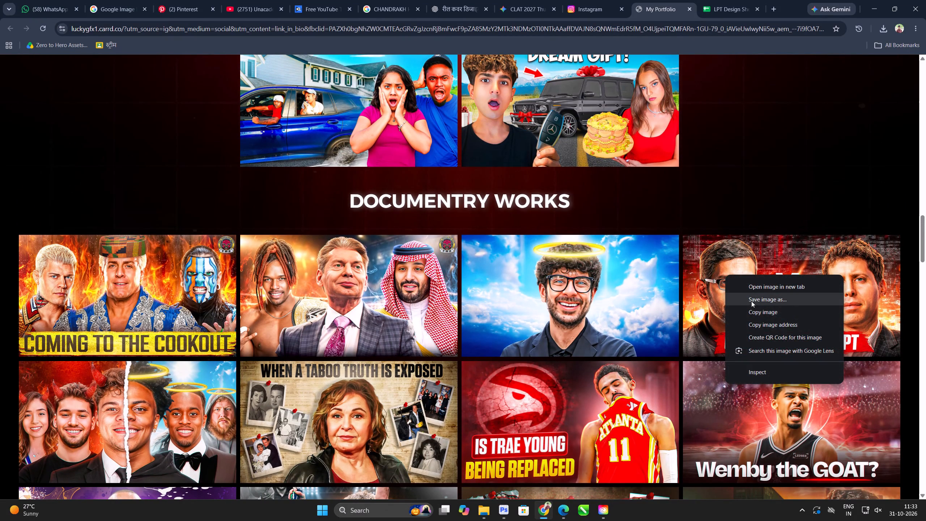
pyautogui.click(751, 301)
pyautogui.press('Return')
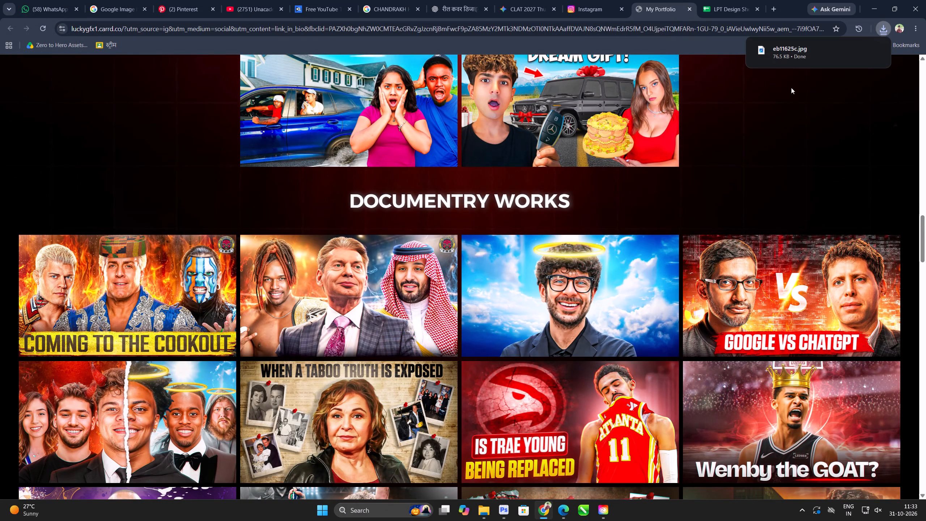
# Open the just-downloaded thumbnail in Photos and close the viewer.
pyautogui.click(870, 49)
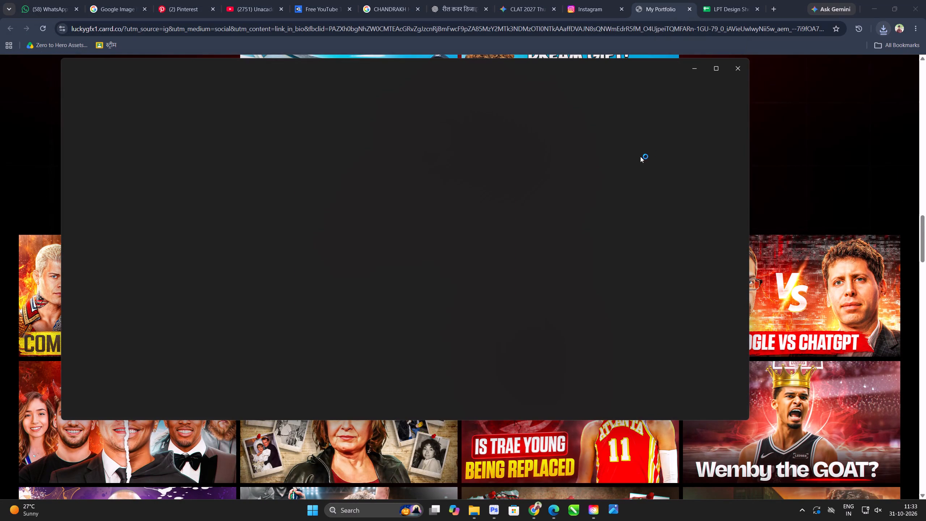
pyautogui.click(733, 70)
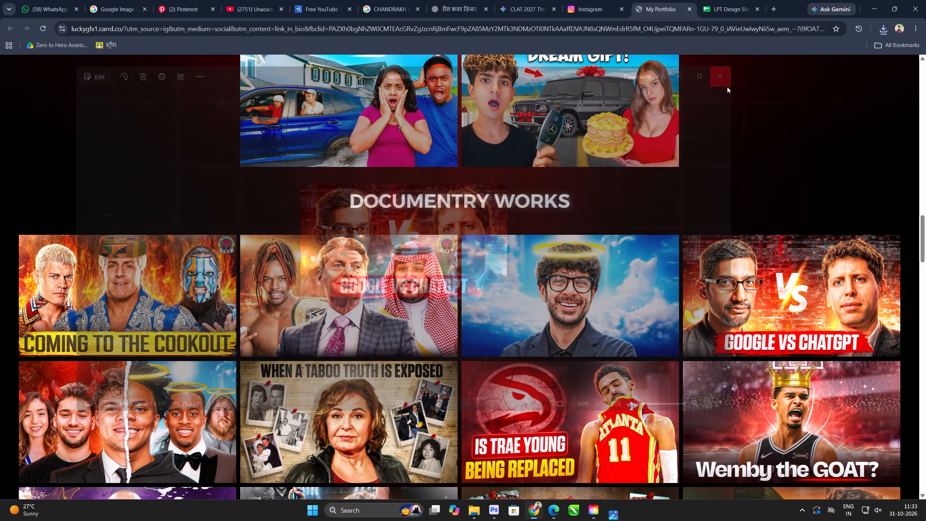
# Save the "Is Trae Young Being Replaced" thumbnail image from the Documentary Works section.
pyautogui.scroll(2, 523, 337)
pyautogui.scroll(1, 314, 423)
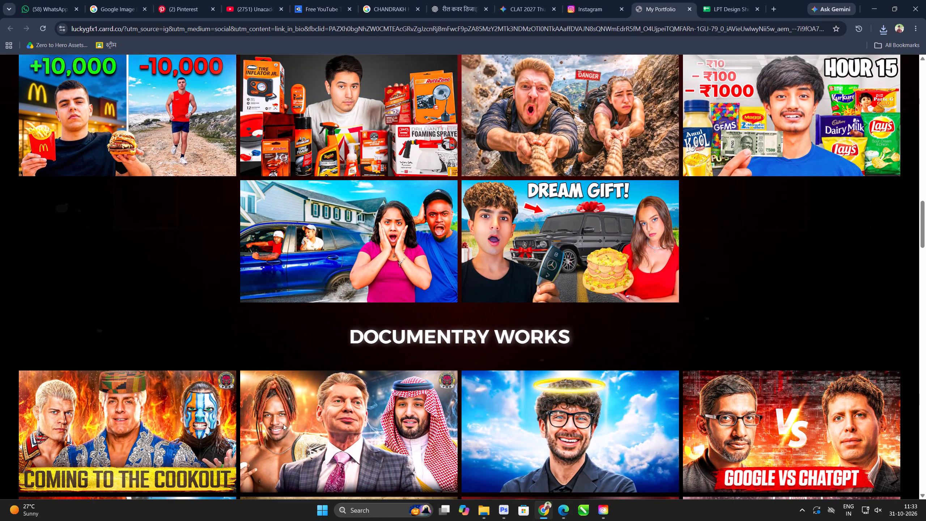
pyautogui.scroll(2, 282, 424)
pyautogui.scroll(-6, 282, 424)
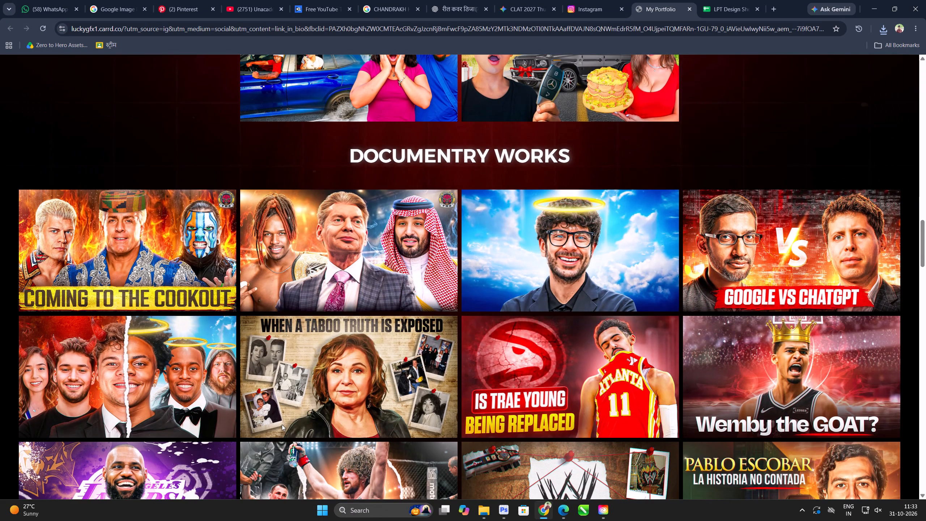
pyautogui.rightClick(617, 346)
pyautogui.click(651, 372)
pyautogui.press('Return')
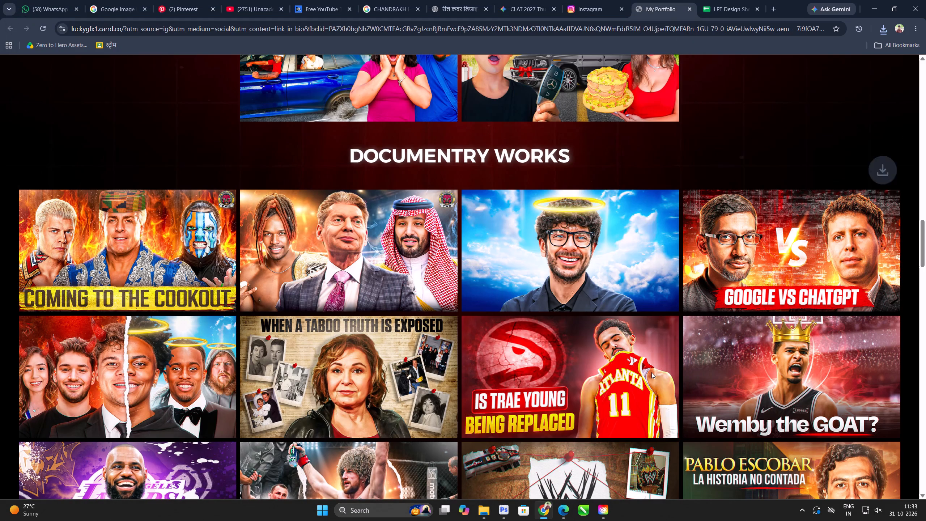
# Browse the remaining Documentary Works and Podcast Works thumbnails on the portfolio page for reference designs.
pyautogui.scroll(-2, 313, 399)
pyautogui.scroll(-4, 268, 402)
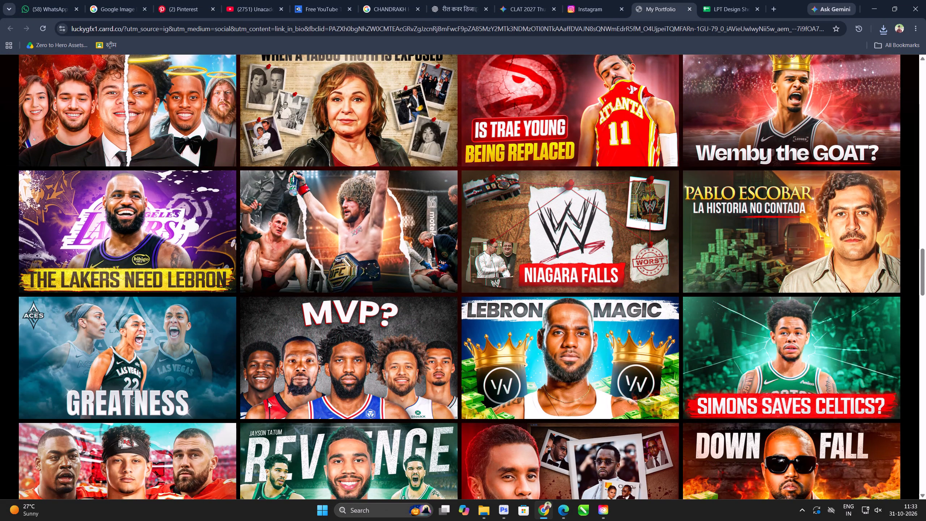
pyautogui.scroll(-13, 268, 402)
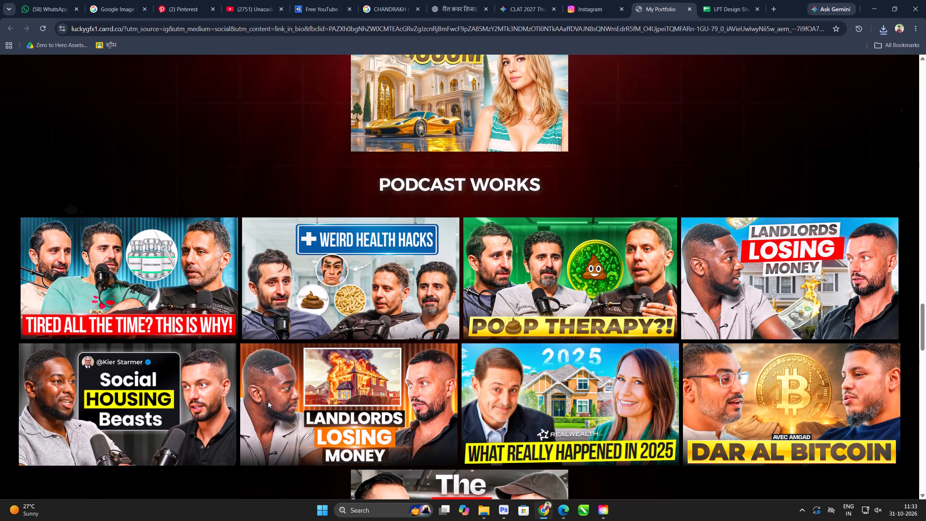
pyautogui.scroll(-3, 268, 402)
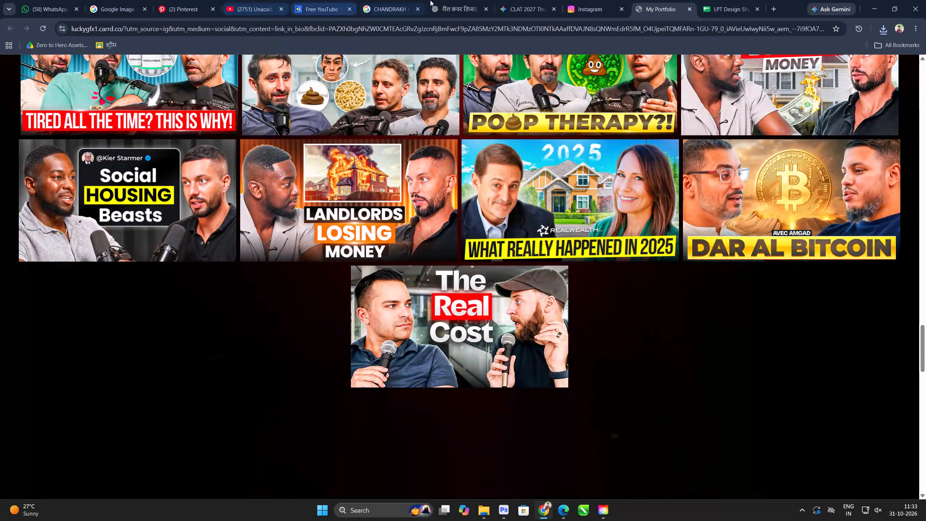
# On Instagram, open the #youtubethumbnail hashtag from the Lucky gfx "Caught on Camera" post and view the draco.design7 thumbnail collage.
pyautogui.click(565, 0)
pyautogui.scroll(-2, 338, 357)
pyautogui.click(220, 367)
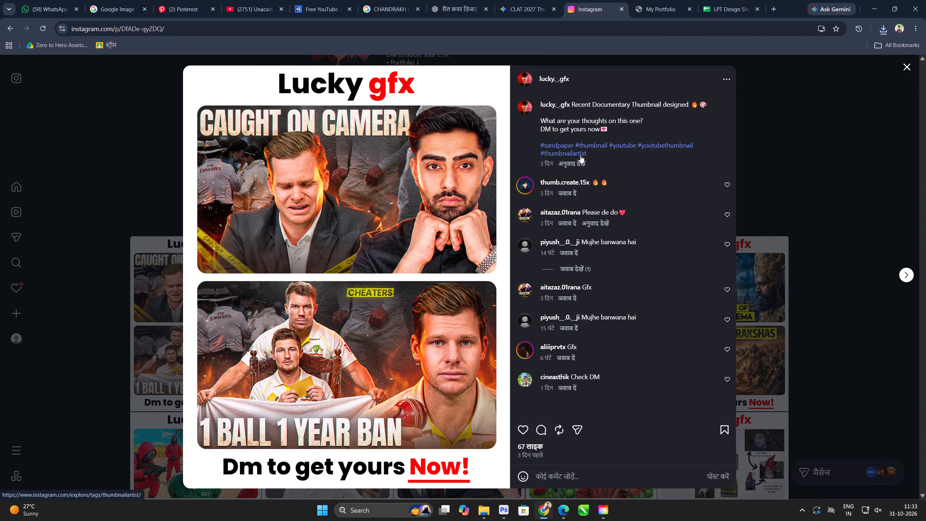
pyautogui.click(667, 145)
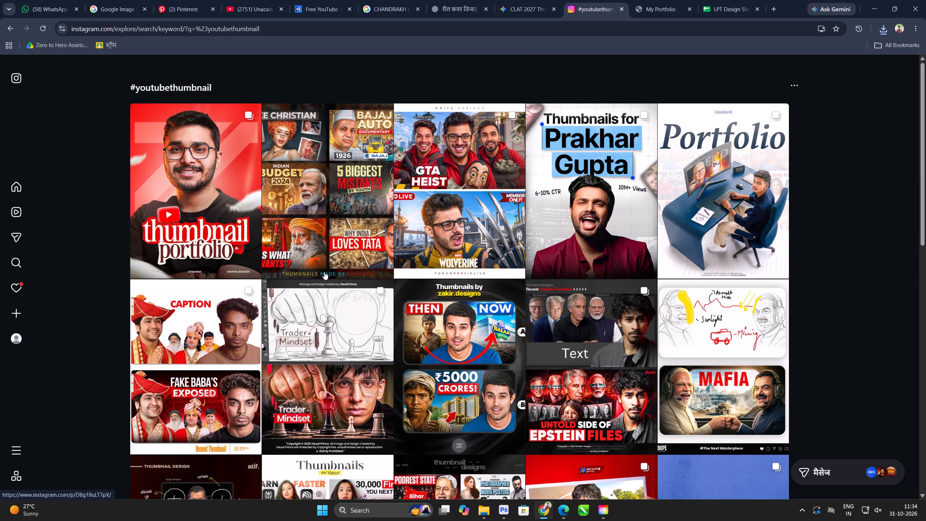
pyautogui.click(364, 147)
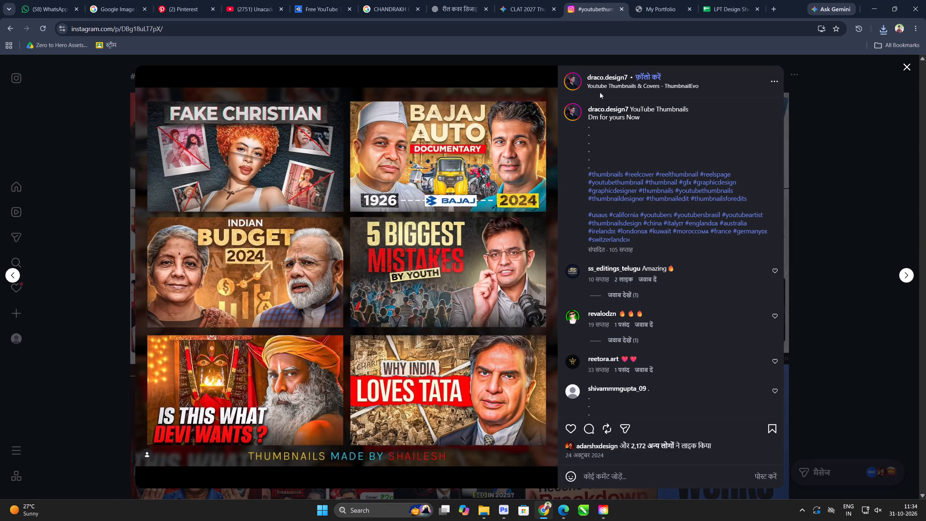
pyautogui.click(72, 264)
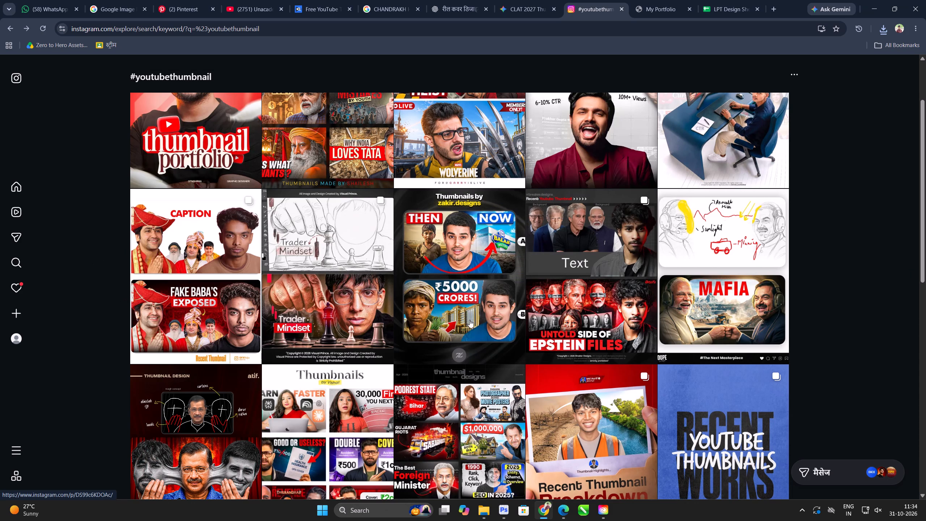
# View the slides of the "Untold Side of Epstein Files" post and open the breaker.designs_ profile.
pyautogui.click(594, 282)
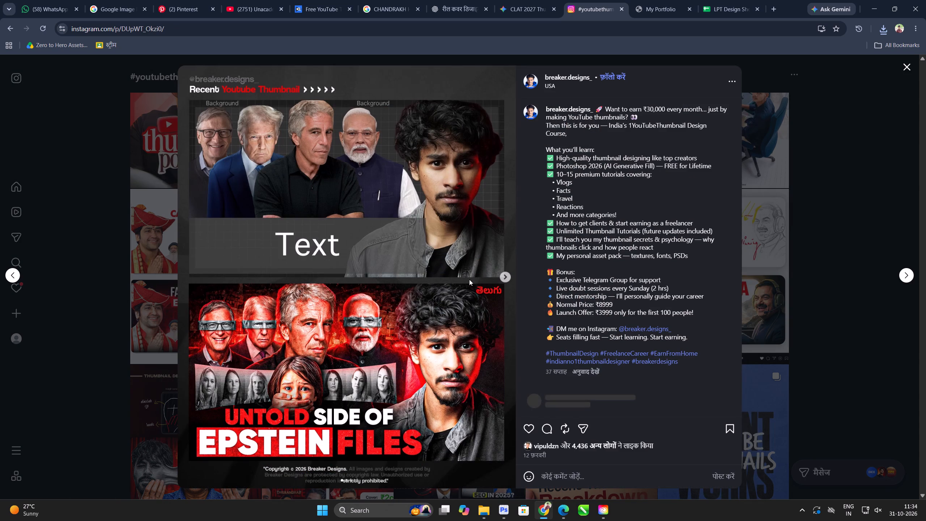
pyautogui.click(503, 277)
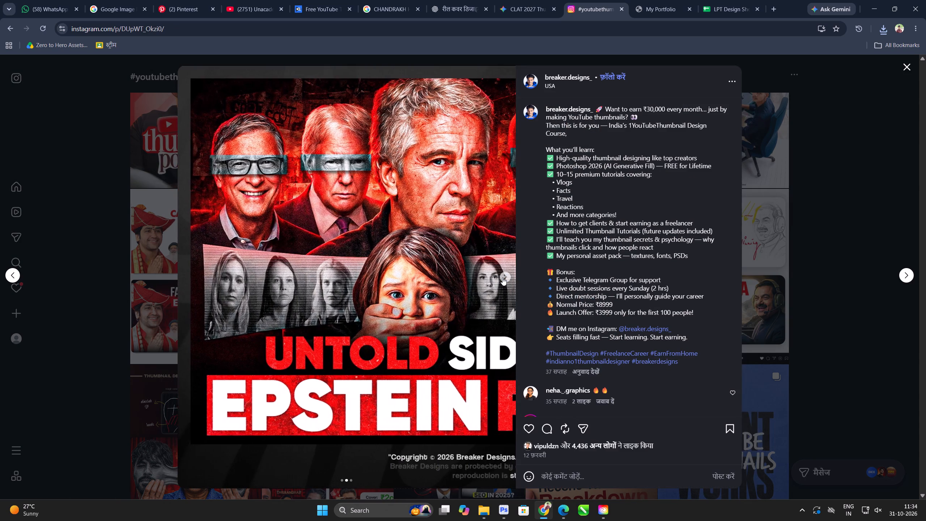
pyautogui.click(502, 278)
pyautogui.click(568, 75)
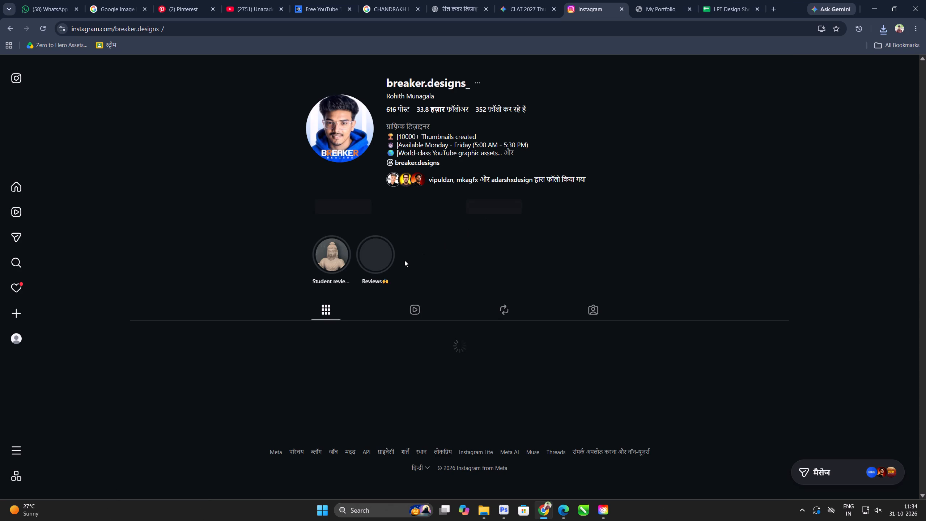
# Examine the "Enroll Now" thumbnail designing course poster in the breaker.designs_ grid and close it.
pyautogui.scroll(-2, 381, 302)
pyautogui.scroll(-3, 252, 359)
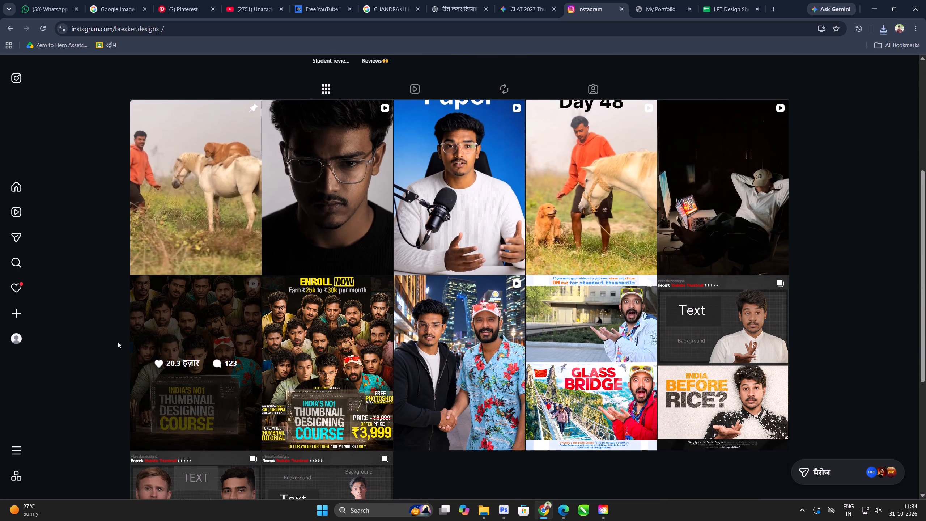
pyautogui.click(297, 340)
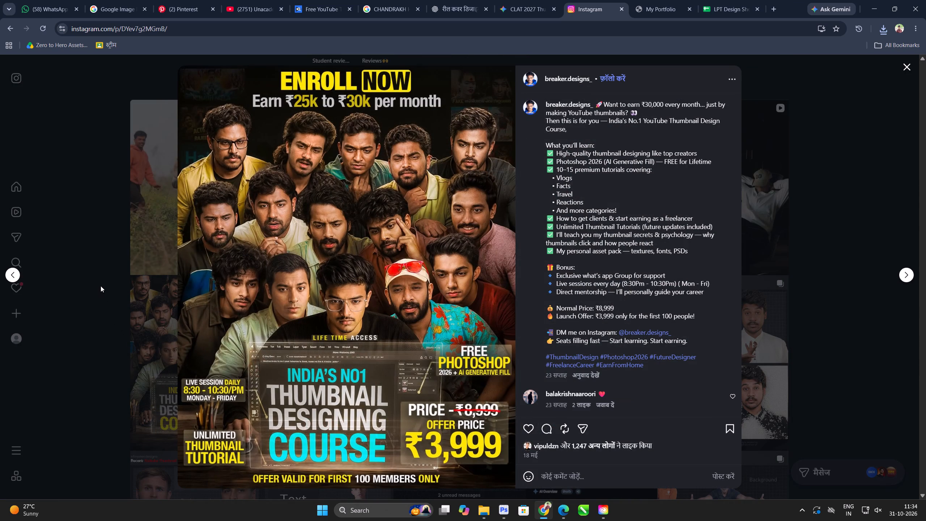
pyautogui.click(54, 255)
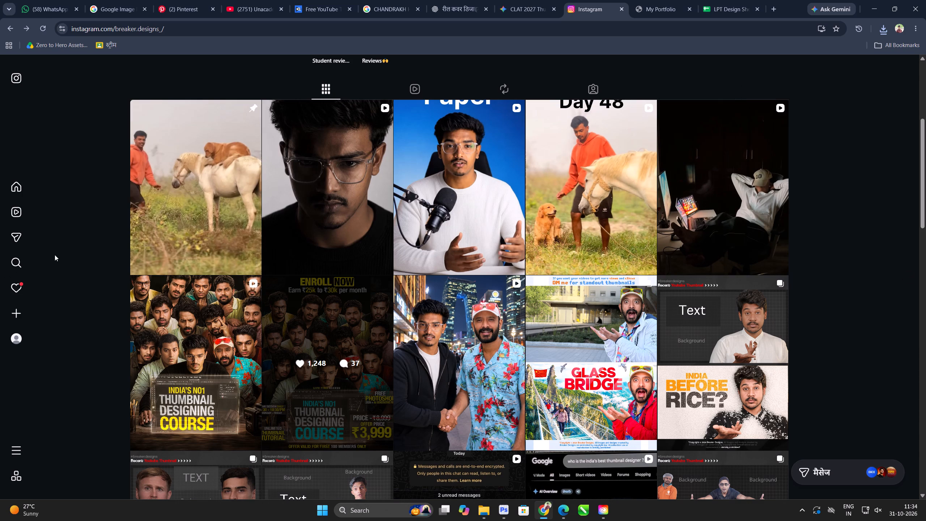
pyautogui.click(310, 315)
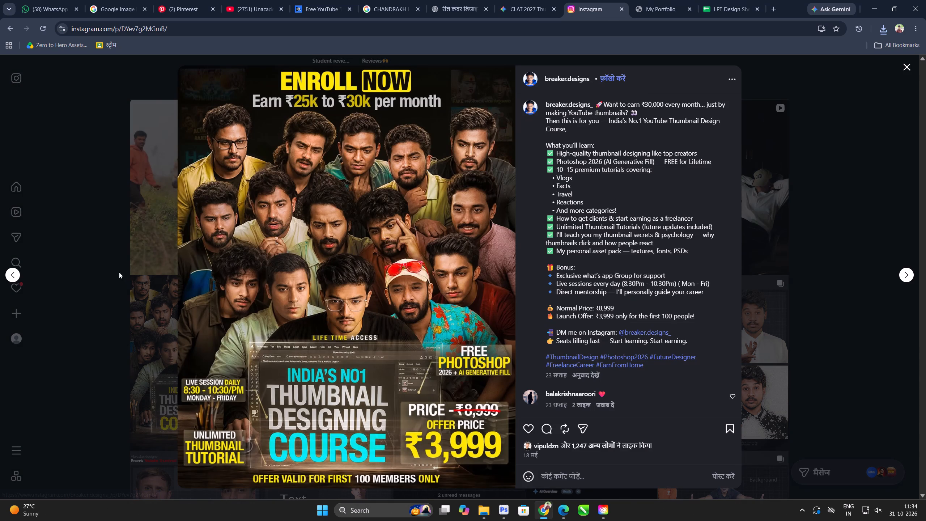
pyautogui.click(104, 267)
# Expand the breaker.designs_ profile bio, watch the reel with the chat-message cover, and close it.
pyautogui.scroll(5, 451, 252)
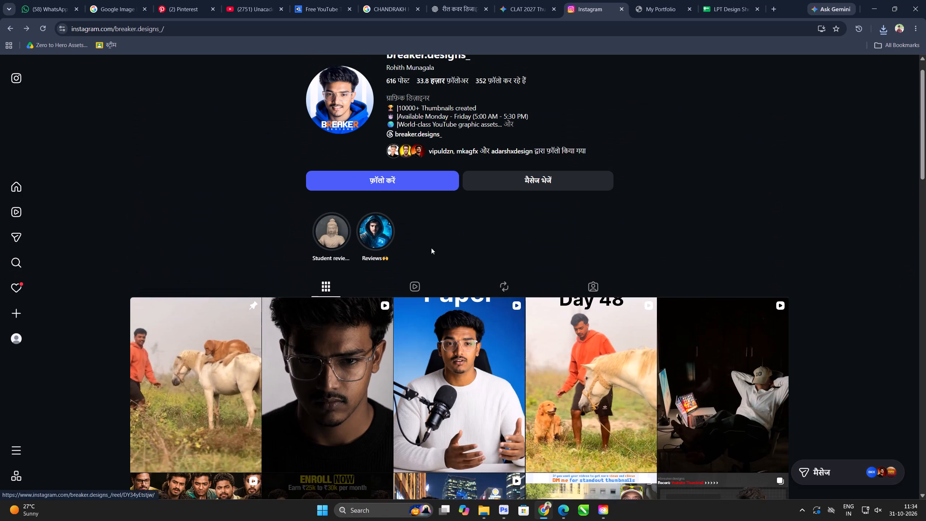
pyautogui.click(512, 149)
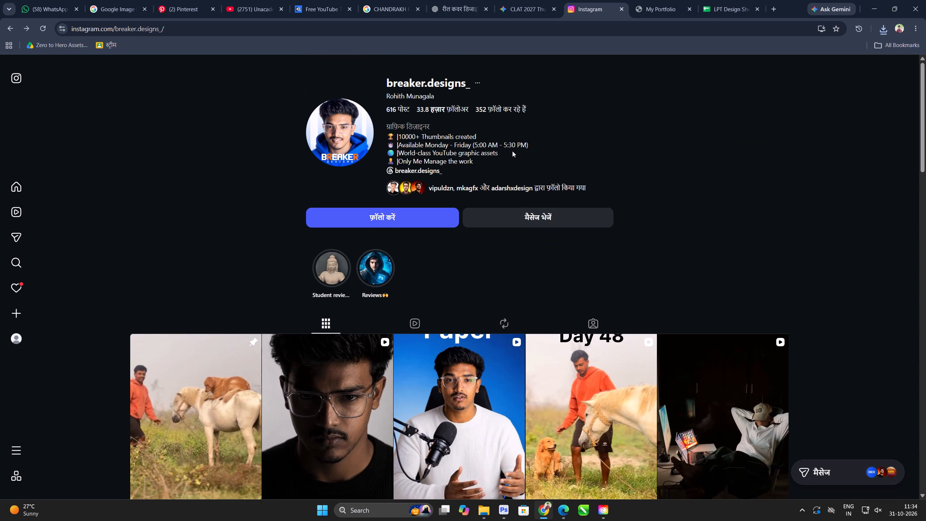
pyautogui.scroll(-5, 467, 347)
pyautogui.scroll(-5, 451, 387)
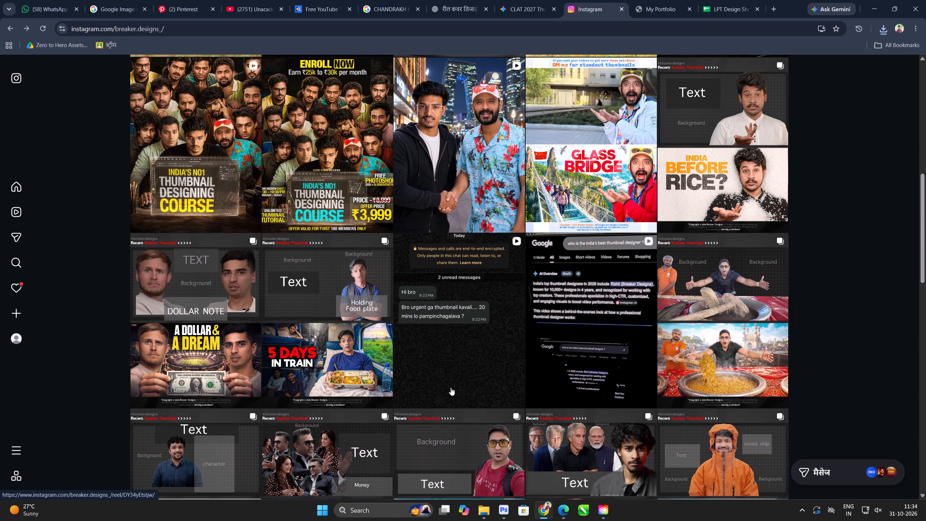
pyautogui.click(475, 289)
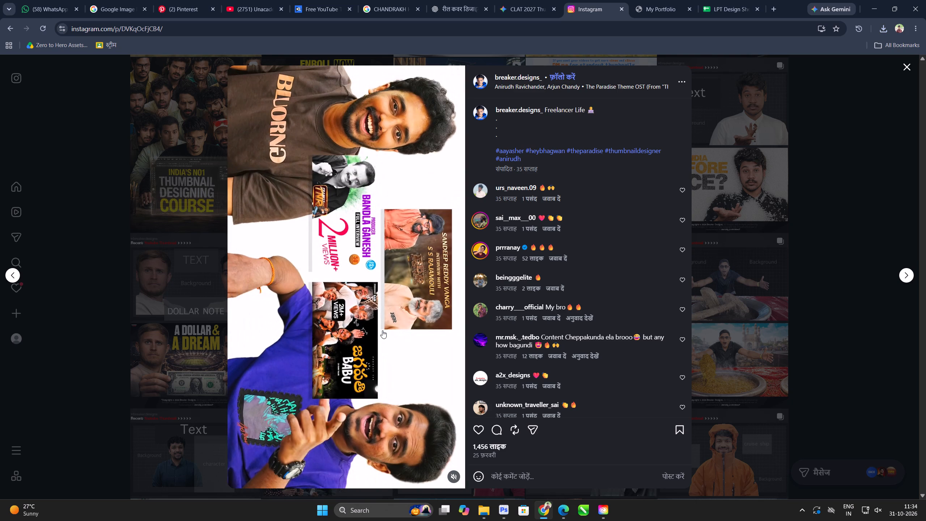
pyautogui.click(754, 274)
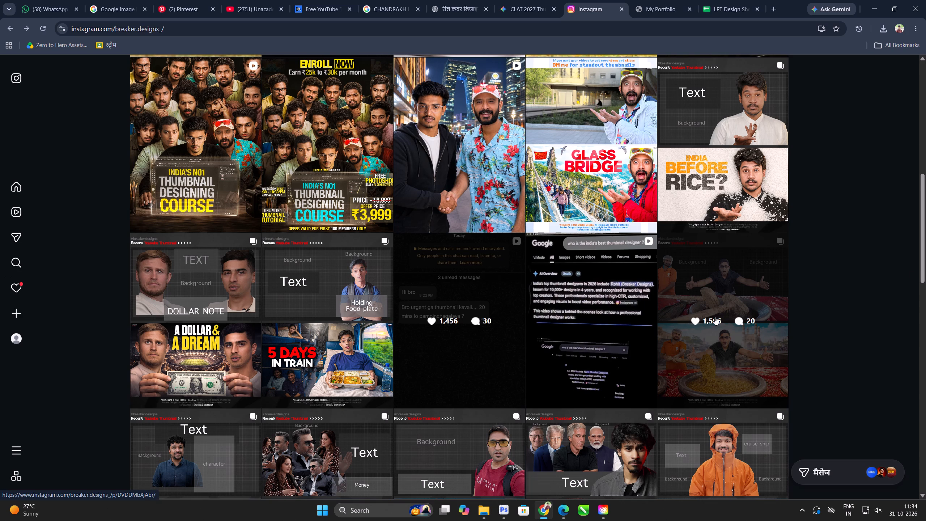
# View the slides of the "5 Days in Train" thumbnail post and return to the grid.
pyautogui.scroll(-1, 662, 375)
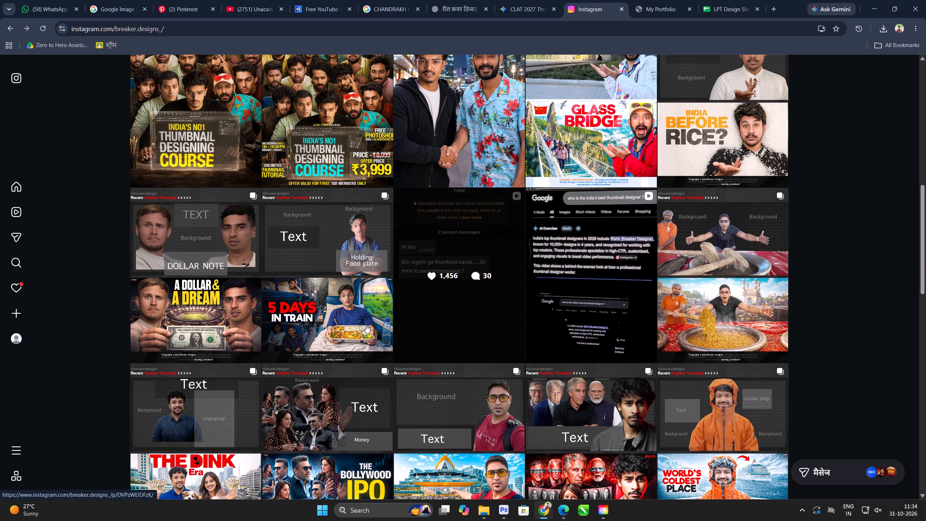
pyautogui.click(366, 234)
pyautogui.click(501, 277)
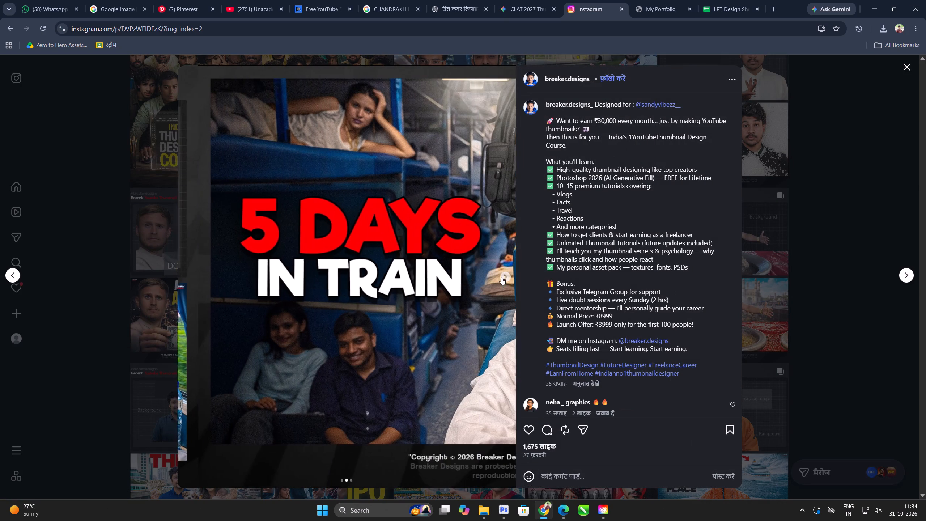
pyautogui.click(501, 277)
pyautogui.click(169, 361)
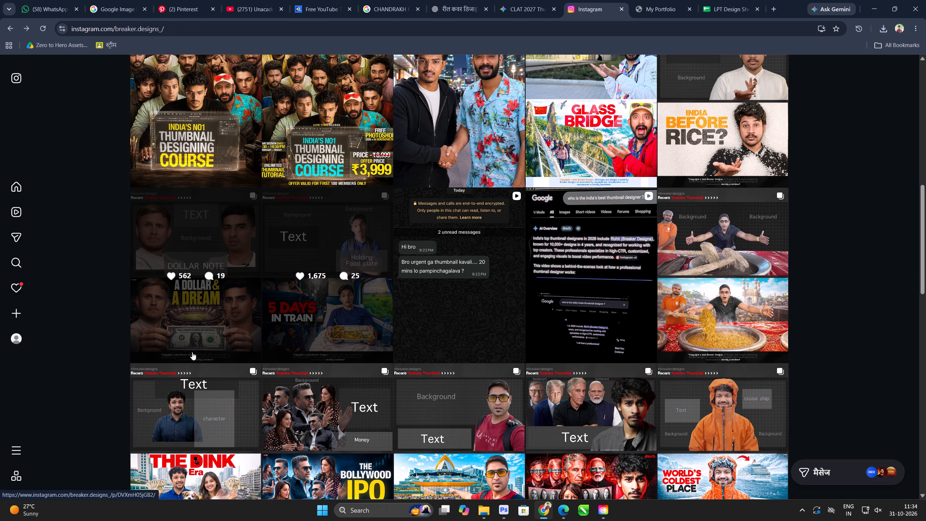
# Browse further down the breaker.designs_ grid and view both slides of the "10K Subscribers" thank-you post.
pyautogui.scroll(-3, 200, 350)
pyautogui.scroll(-2, 562, 273)
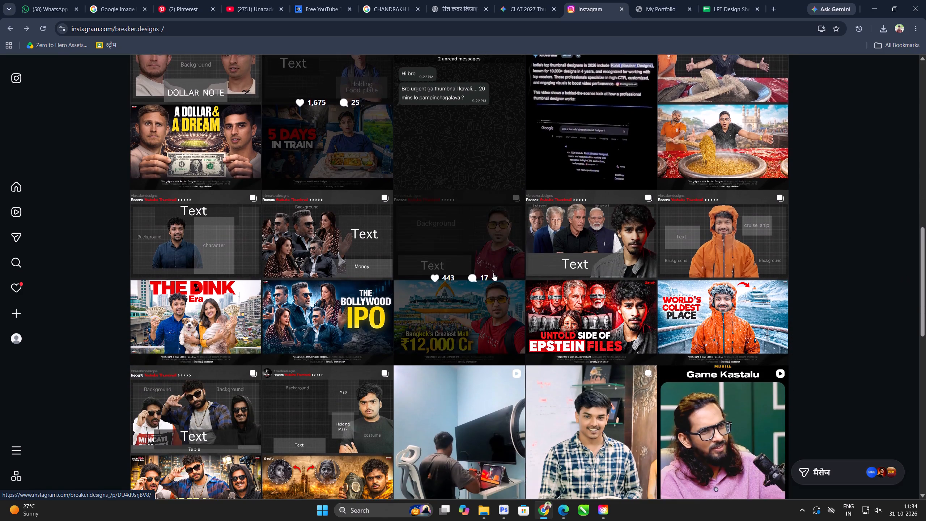
pyautogui.scroll(-3, 493, 273)
pyautogui.scroll(-2, 363, 308)
pyautogui.scroll(-2, 491, 321)
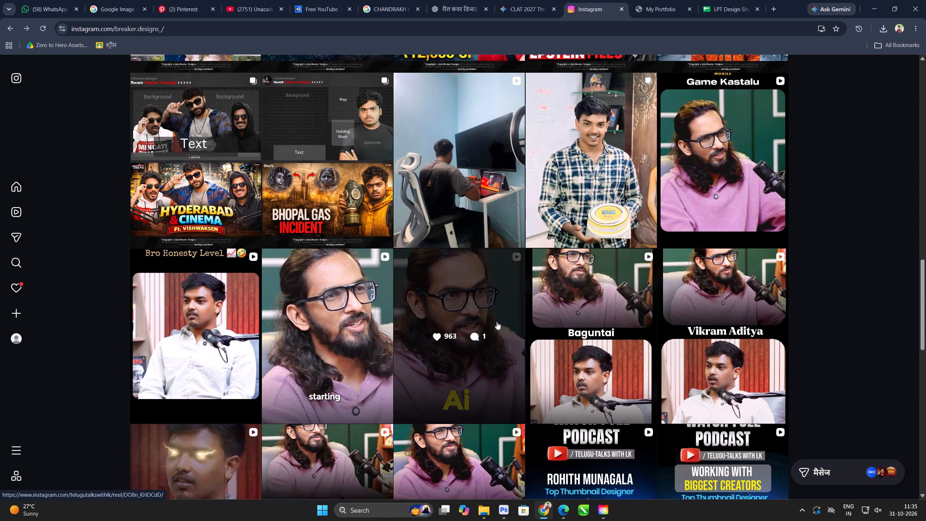
pyautogui.scroll(-9, 497, 322)
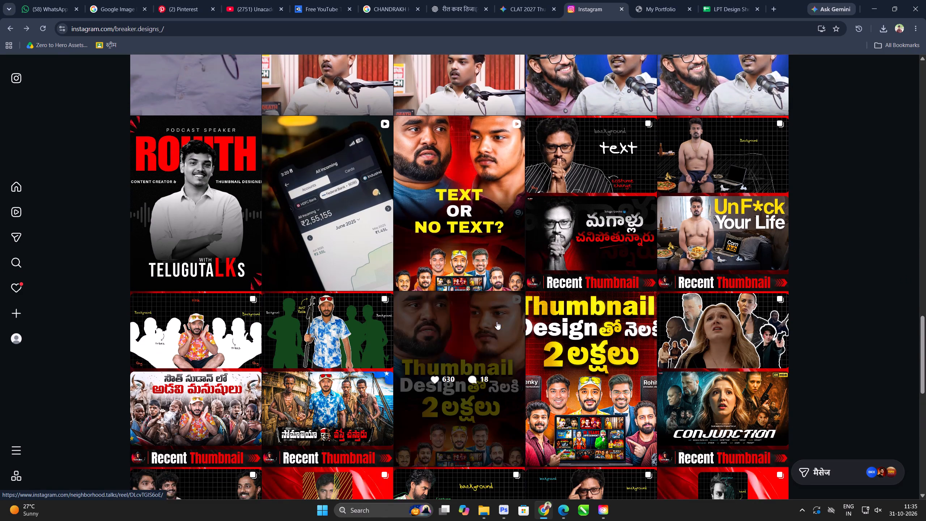
pyautogui.scroll(-5, 497, 322)
pyautogui.click(366, 307)
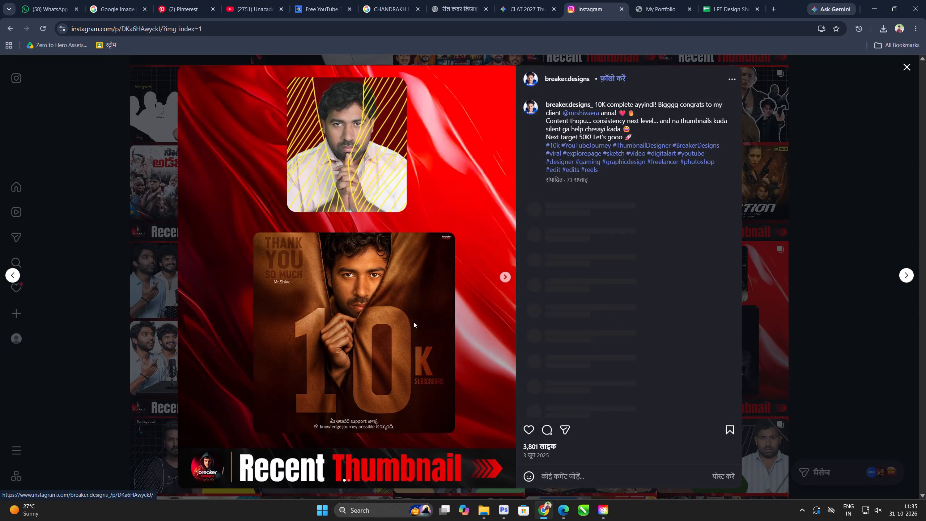
pyautogui.click(507, 266)
pyautogui.click(507, 266)
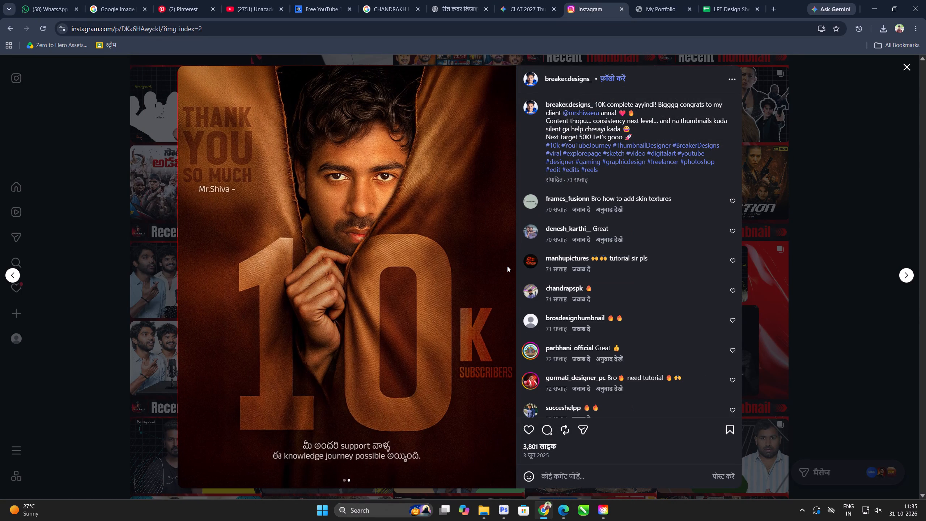
pyautogui.click(124, 379)
# Continue down the grid and view all slides of the Telugu-titled thumbnail post with the fiery demon and bearded man.
pyautogui.scroll(-4, 434, 315)
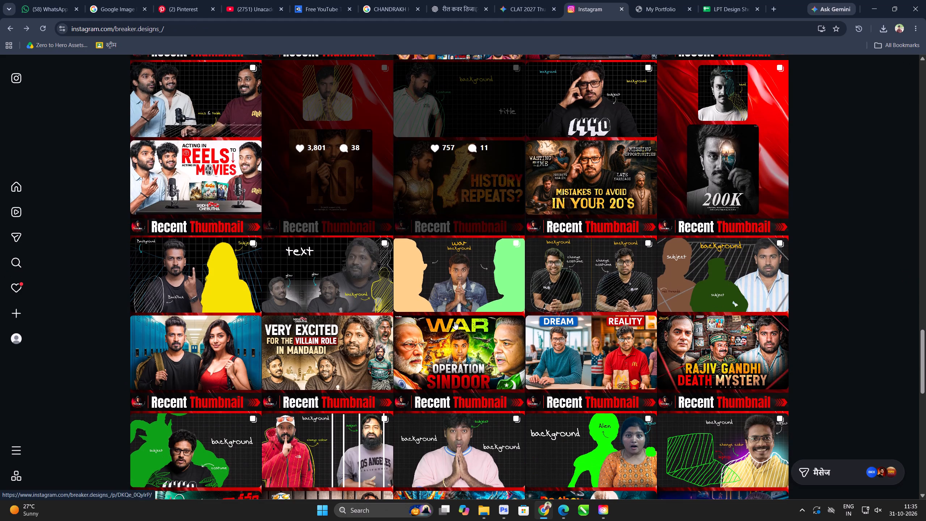
pyautogui.scroll(-9, 456, 323)
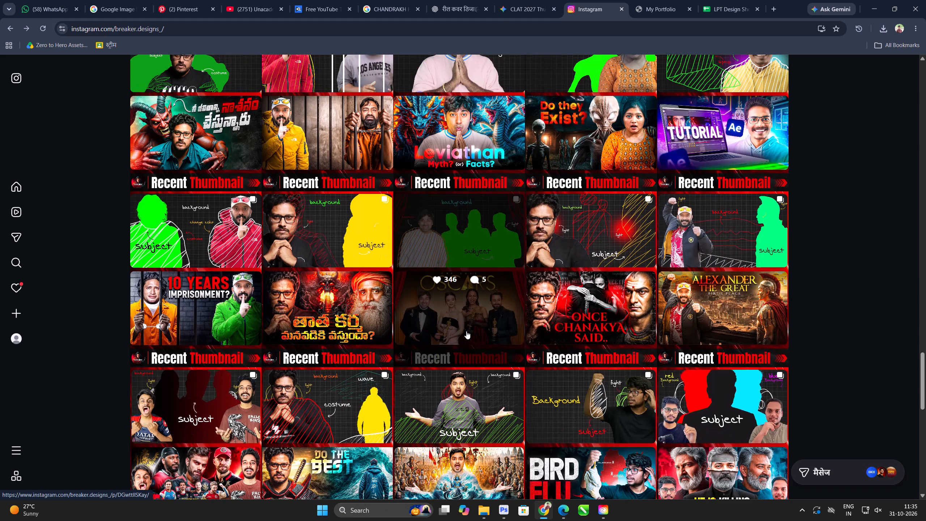
pyautogui.click(359, 300)
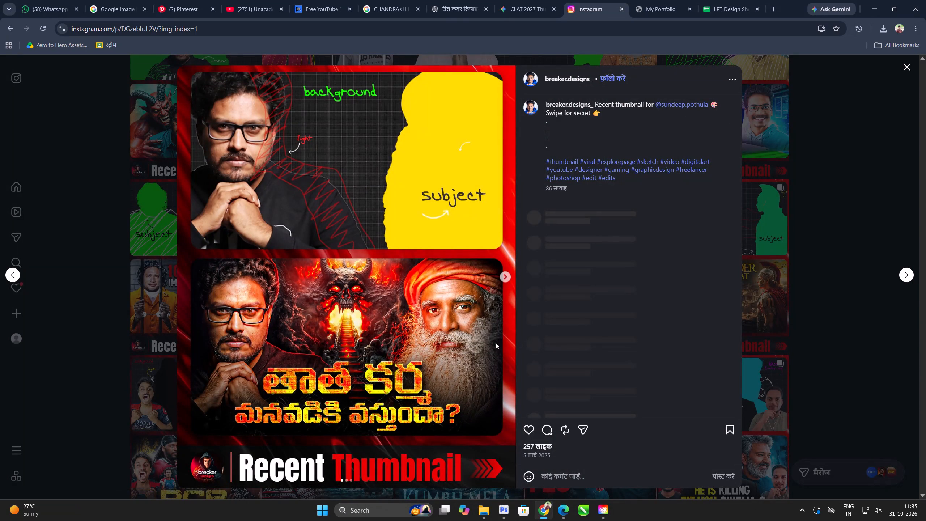
pyautogui.click(497, 277)
pyautogui.click(497, 277)
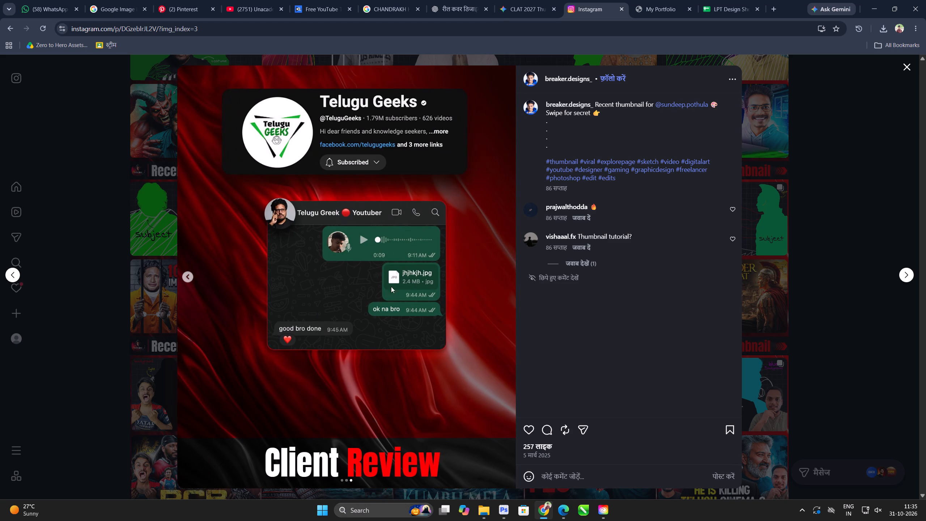
pyautogui.click(97, 319)
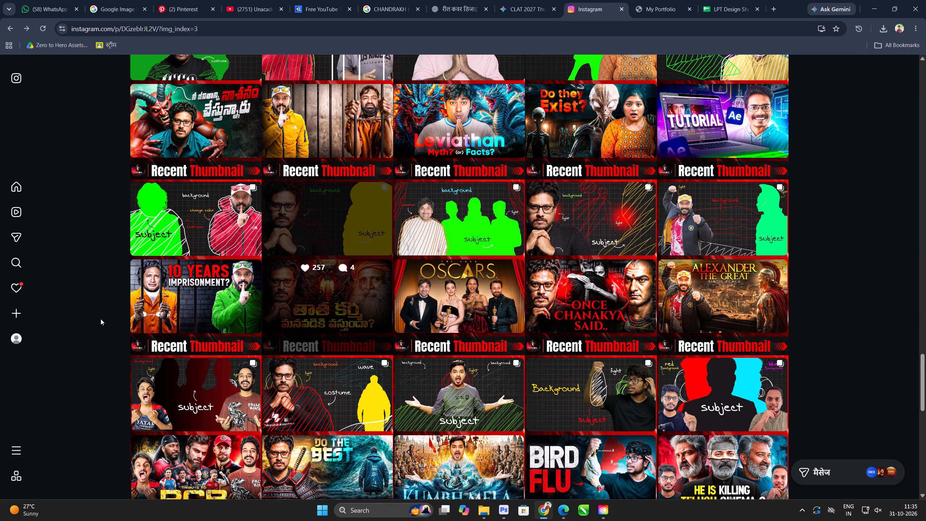
# Continue down the breaker.designs_ grid and view the "Bird Flu" thumbnail post and the Buddha-and-monk thumbnail post, closing each.
pyautogui.scroll(-4, 572, 275)
pyautogui.click(575, 193)
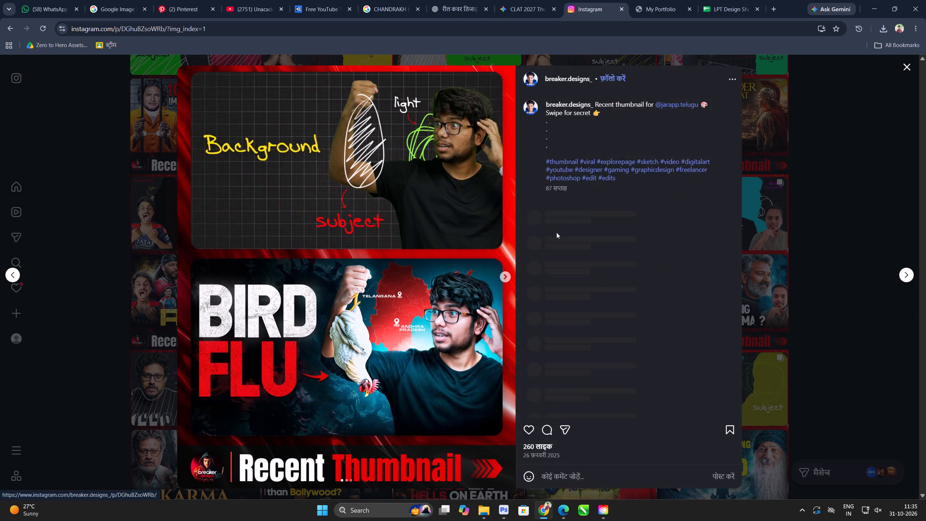
pyautogui.click(84, 351)
pyautogui.scroll(-3, 316, 331)
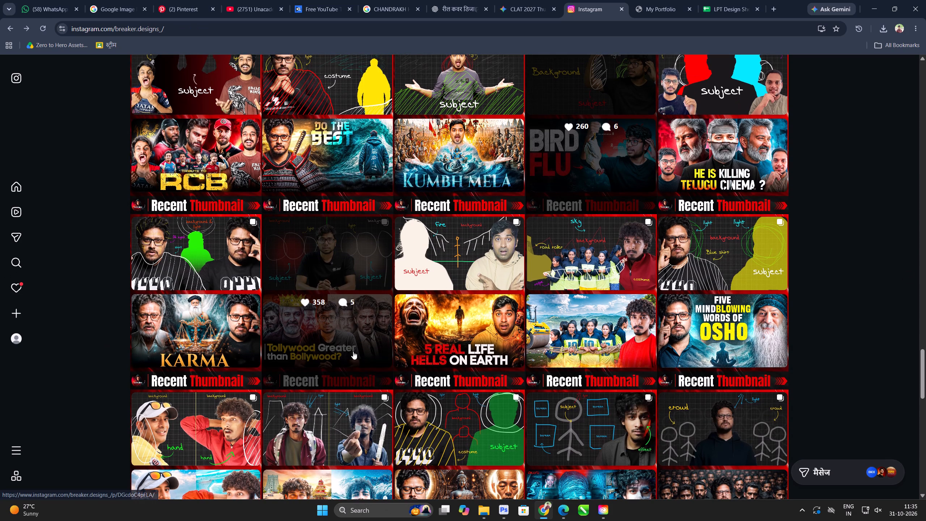
pyautogui.scroll(-4, 327, 362)
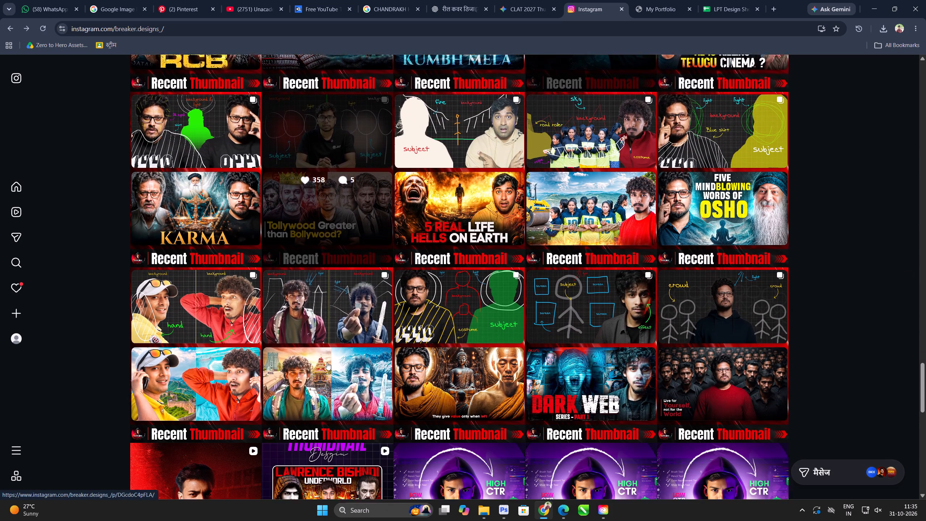
pyautogui.click(439, 250)
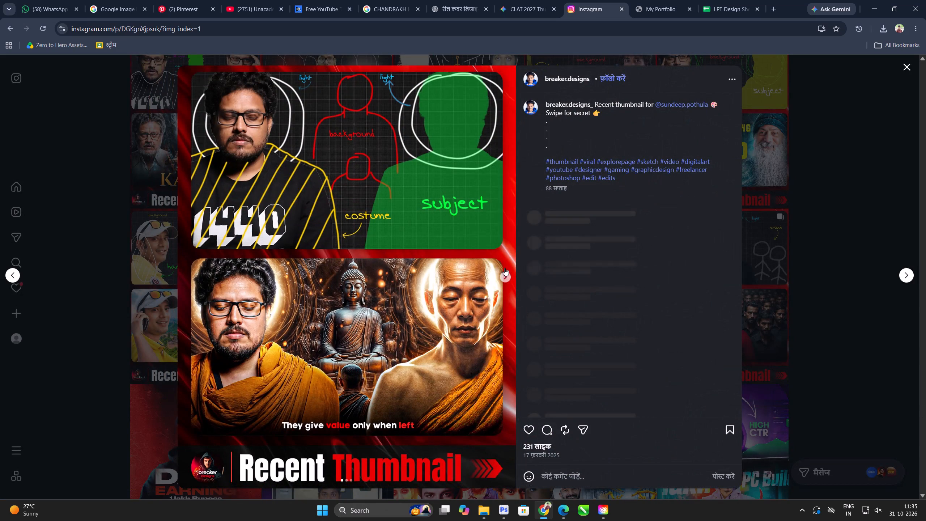
pyautogui.click(505, 264)
pyautogui.click(170, 394)
# View the "Dark Side of Sushant Singh Rajput Case" thumbnail post, close it, and browse the older thumbnails further down the grid.
pyautogui.scroll(-6, 590, 290)
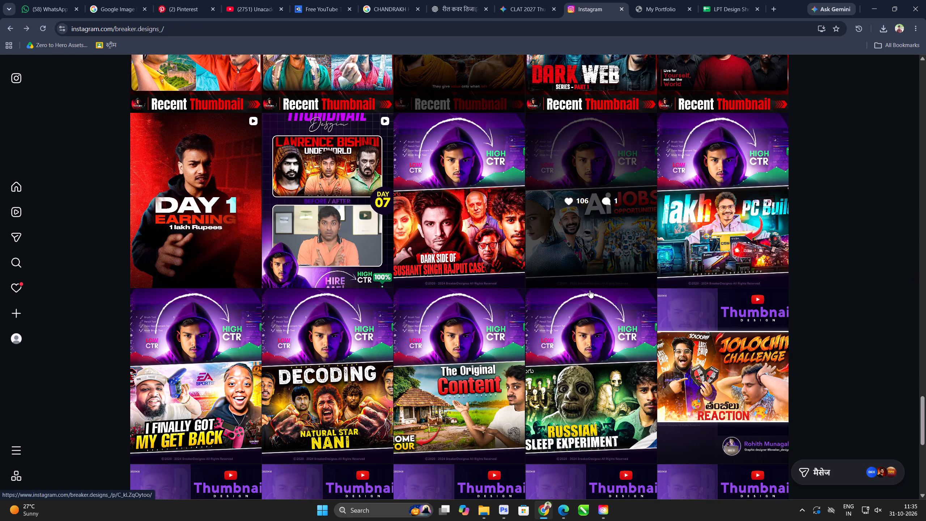
pyautogui.click(479, 130)
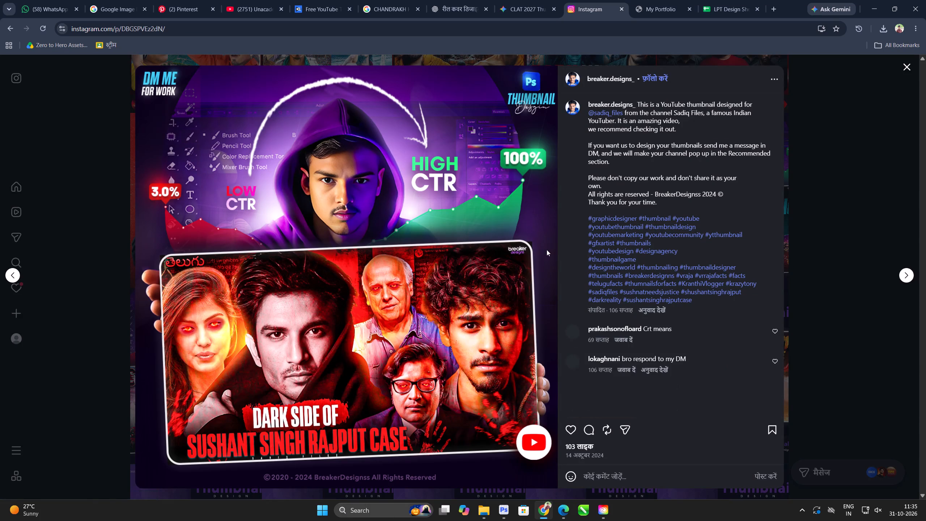
pyautogui.click(123, 393)
pyautogui.scroll(-6, 474, 293)
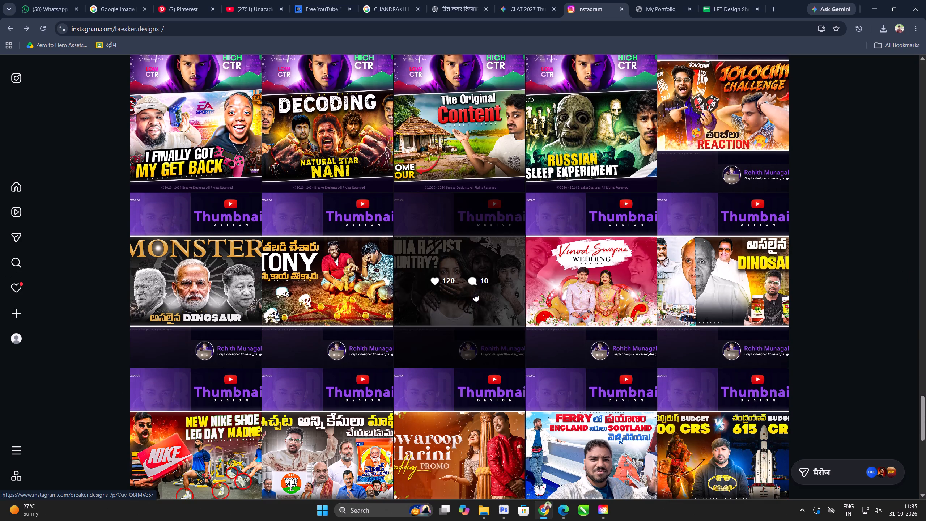
pyautogui.scroll(-11, 475, 294)
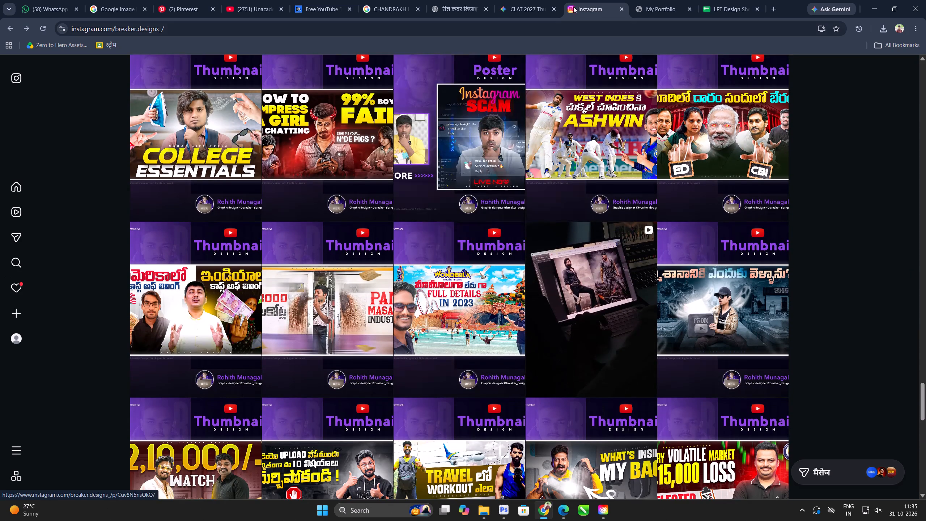
# Switch to the Lucky gfx portfolio and save the "Pablo Escobar La Historia No Contada" thumbnail from Documentry Works as an image.
pyautogui.click(660, 9)
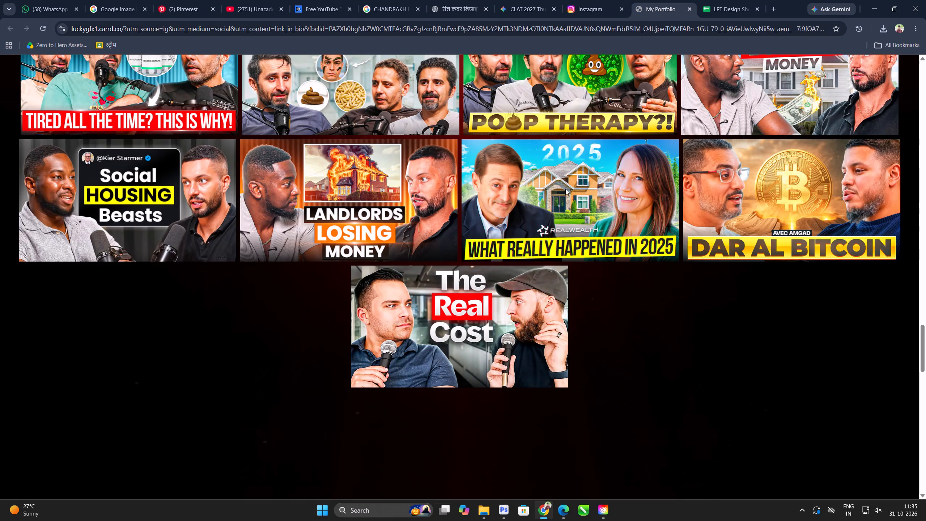
pyautogui.scroll(4, 542, 232)
pyautogui.scroll(8, 518, 260)
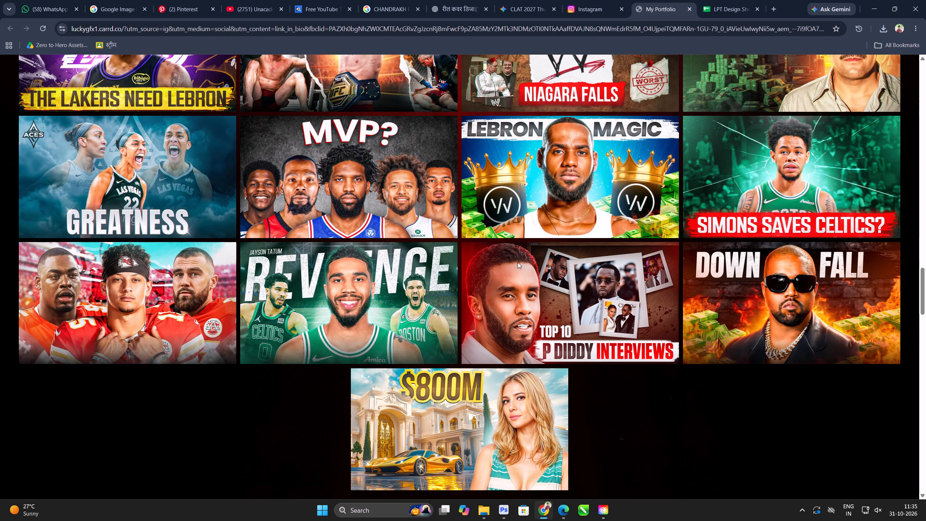
pyautogui.scroll(9, 518, 262)
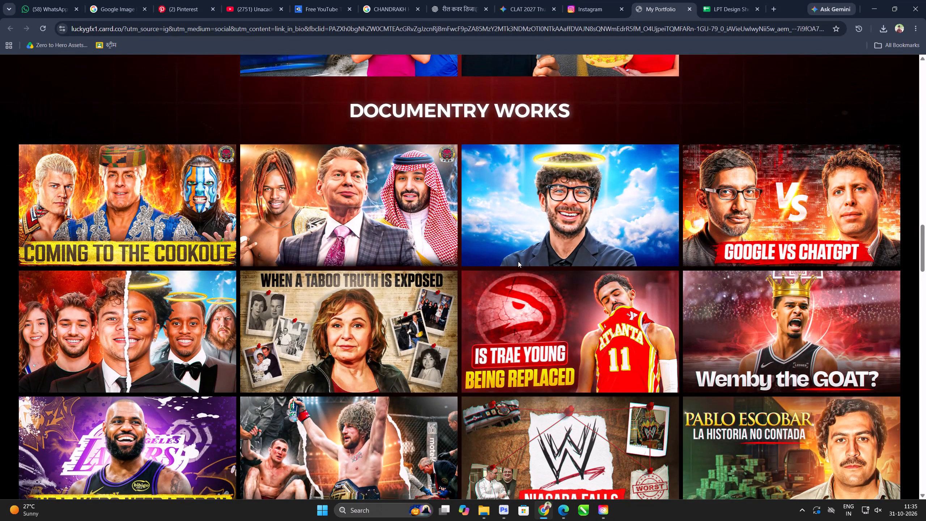
pyautogui.scroll(-6, 809, 298)
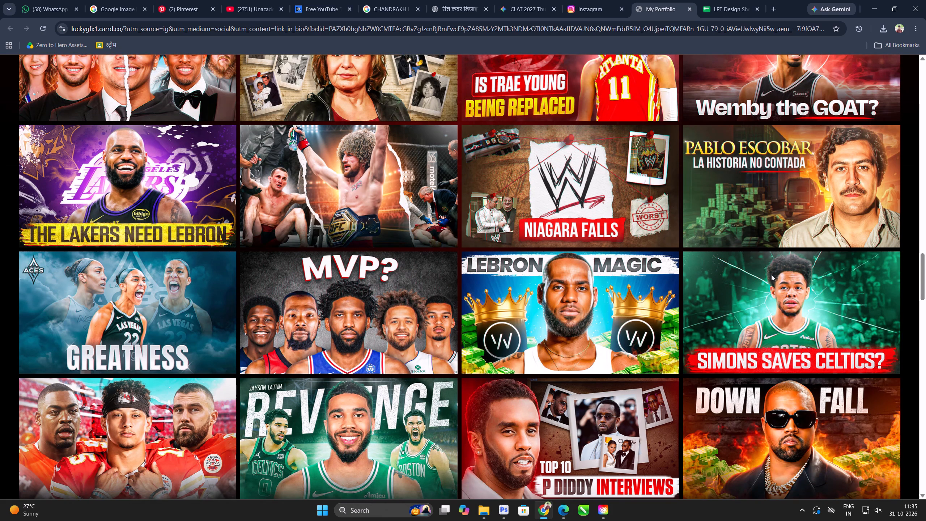
pyautogui.rightClick(778, 170)
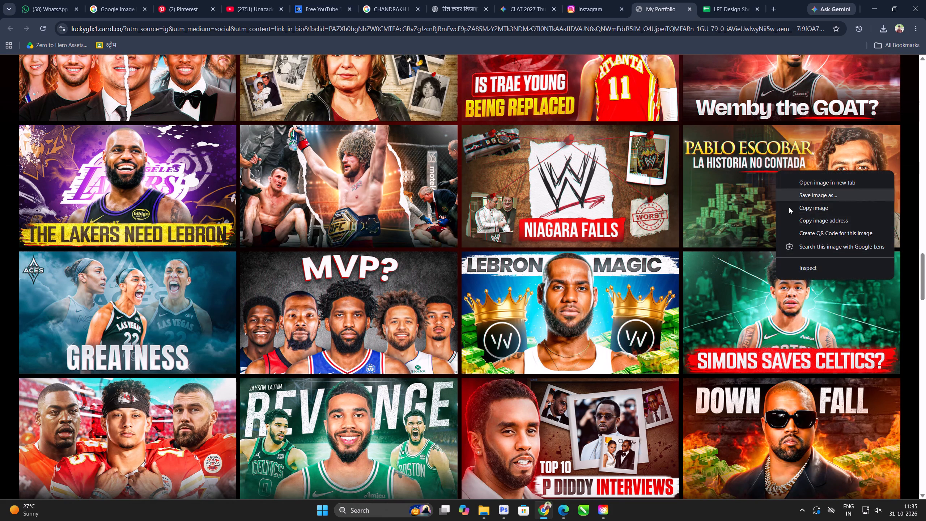
pyautogui.click(819, 199)
pyautogui.press('Return')
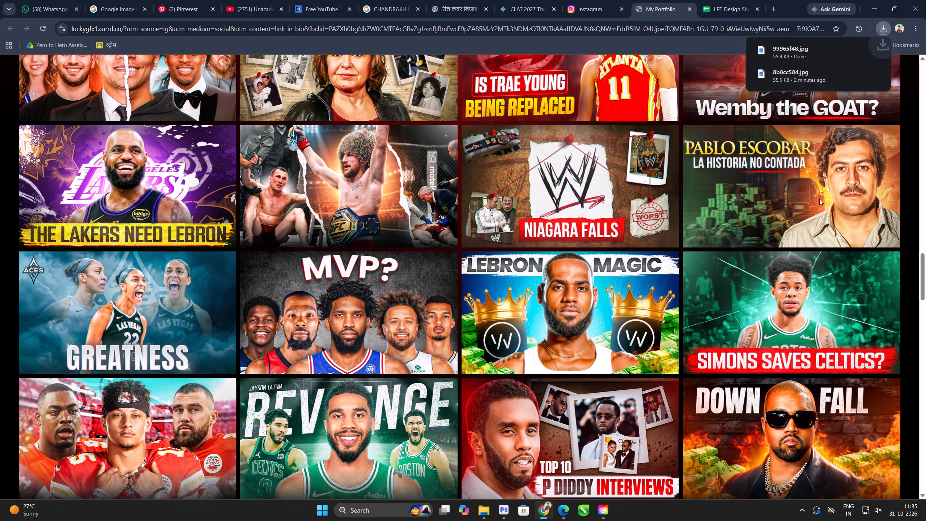
# Examine the Podcast Works and Talking Head & Vlogs thumbnails further down the portfolio page.
pyautogui.scroll(-3, 374, 325)
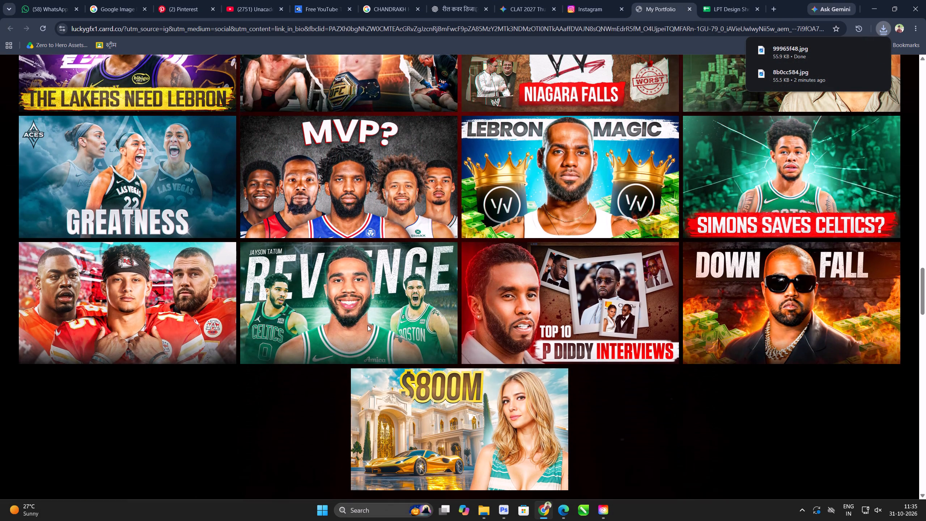
pyautogui.scroll(-13, 394, 319)
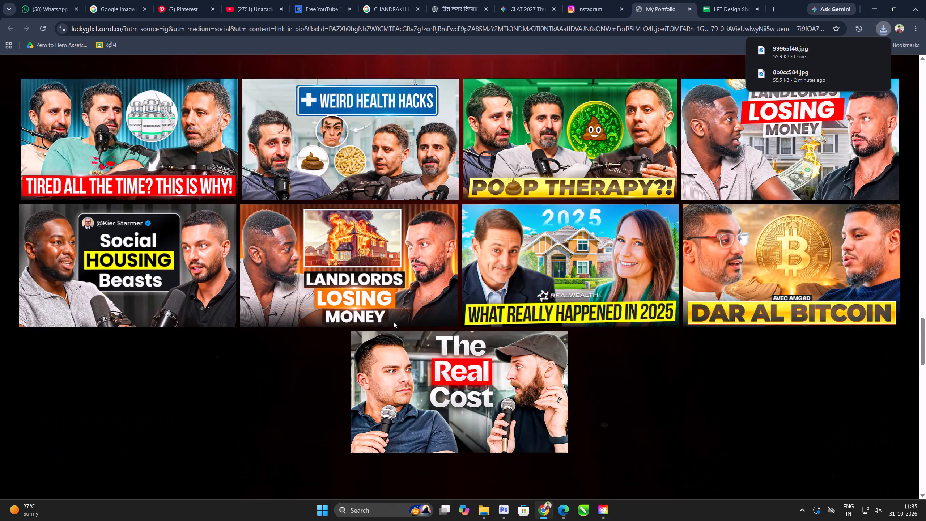
pyautogui.scroll(-11, 394, 322)
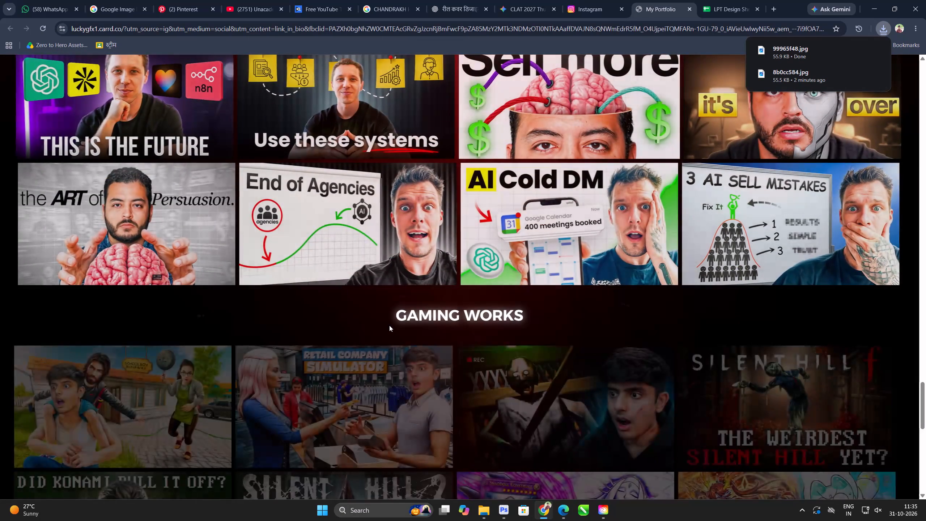
pyautogui.scroll(6, 389, 325)
pyautogui.scroll(-1, 389, 325)
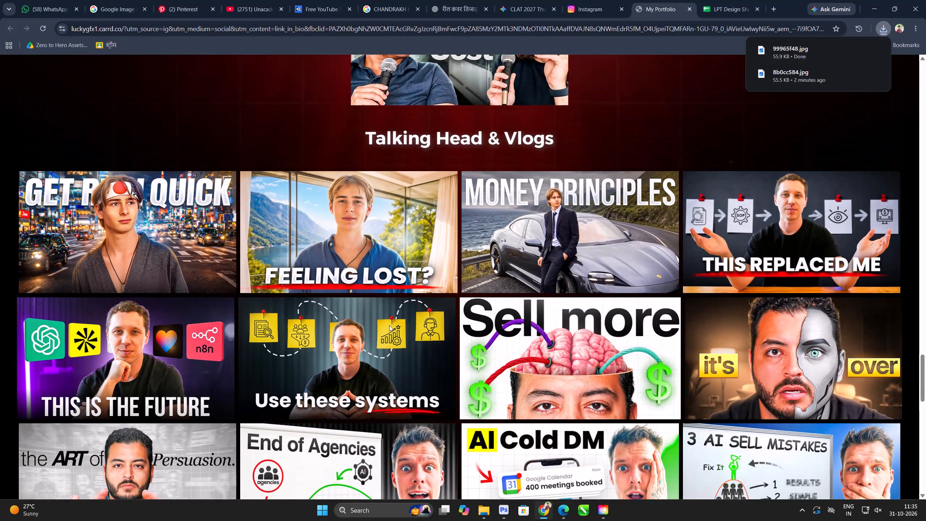
pyautogui.scroll(-1, 389, 325)
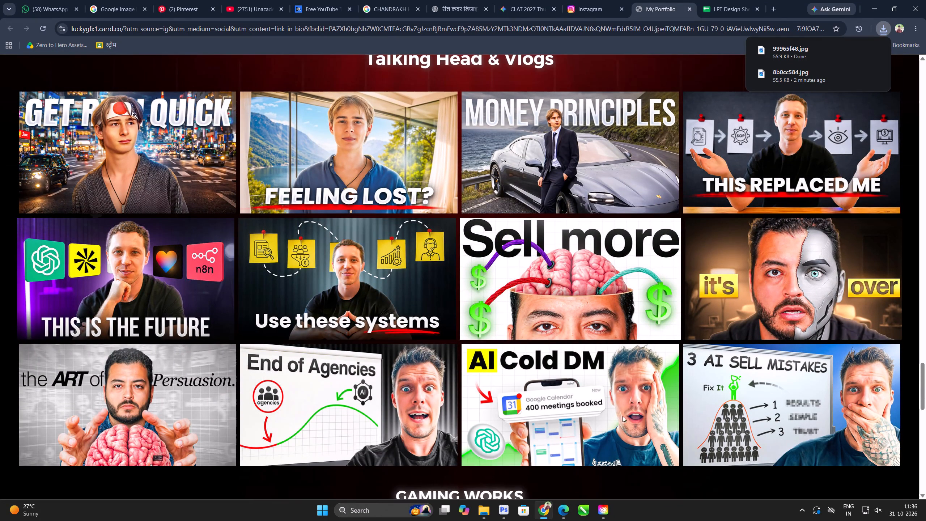
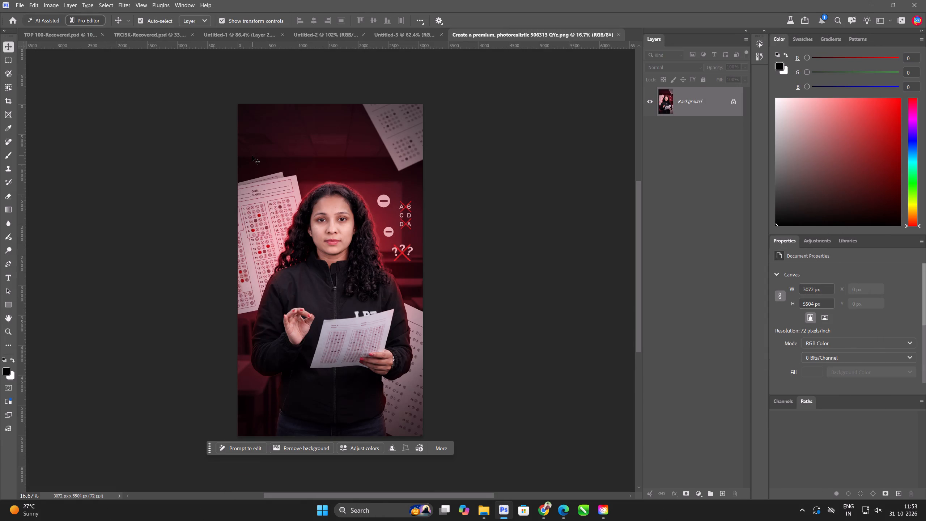
# Extend the image canvas upward to about 6732 px tall with Generative Expand, without a prompt, and keep the third variation.
pyautogui.scroll(-3, 281, 154)
pyautogui.write('CT')
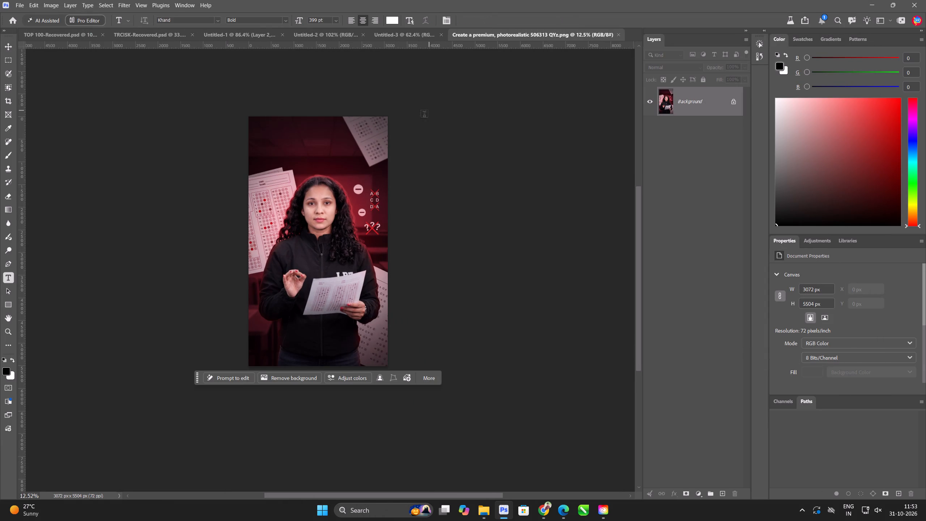
pyautogui.press('c')
pyautogui.moveTo(322, 115); pyautogui.dragTo(322, 113)
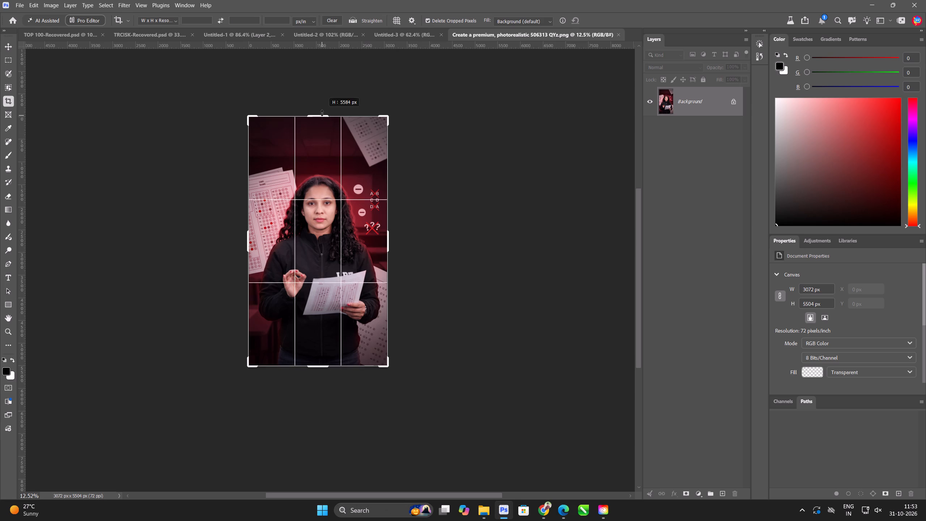
pyautogui.moveTo(322, 113); pyautogui.dragTo(325, 88)
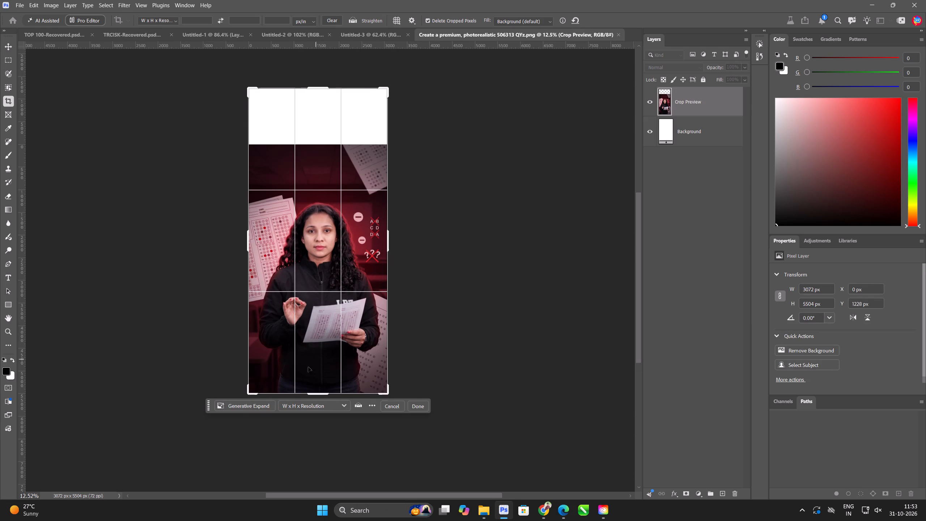
pyautogui.click(259, 402)
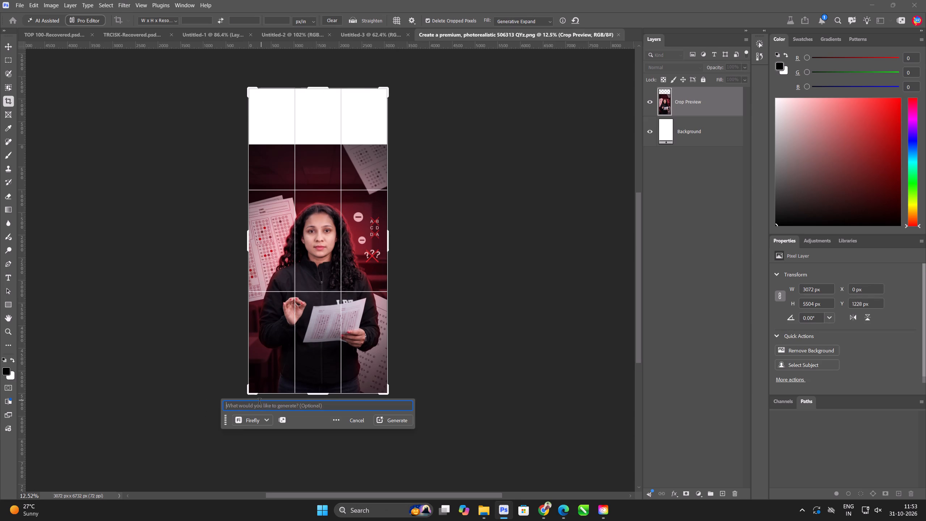
pyautogui.press('Return')
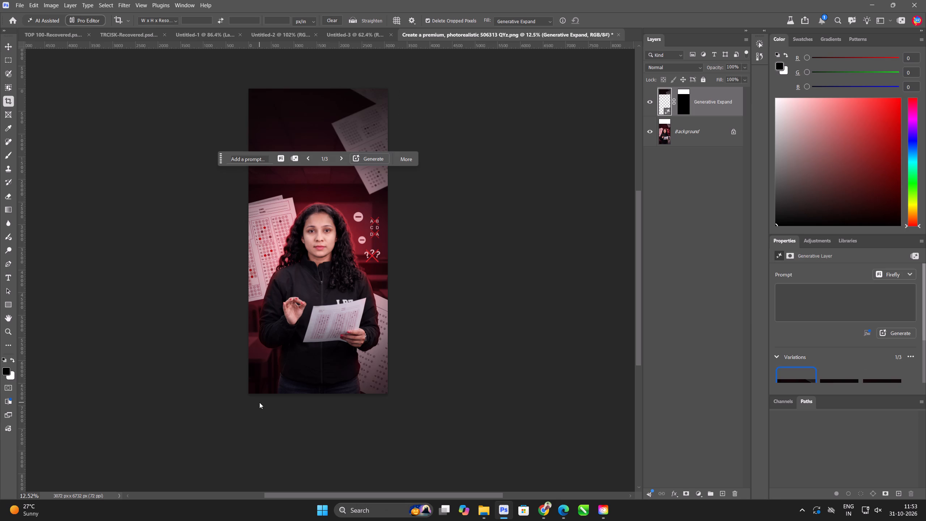
pyautogui.click(340, 160)
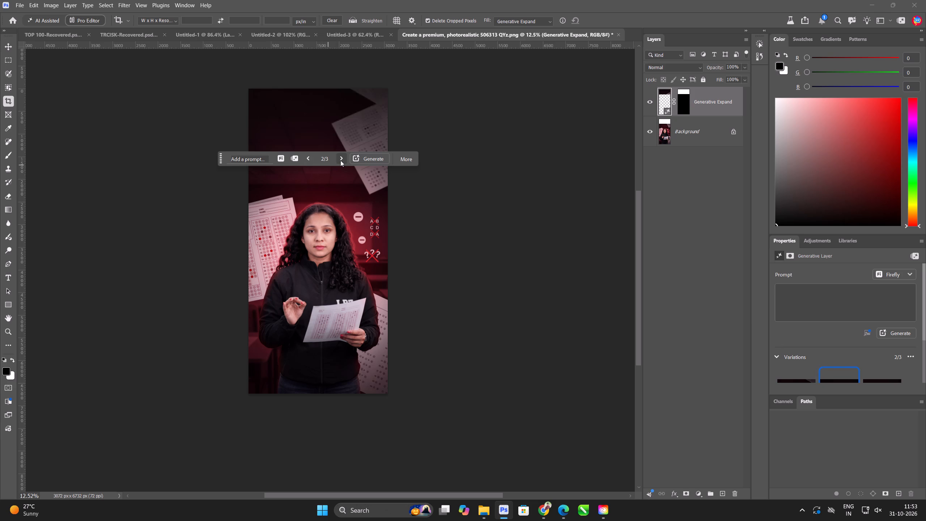
pyautogui.click(340, 160)
pyautogui.click(9, 38)
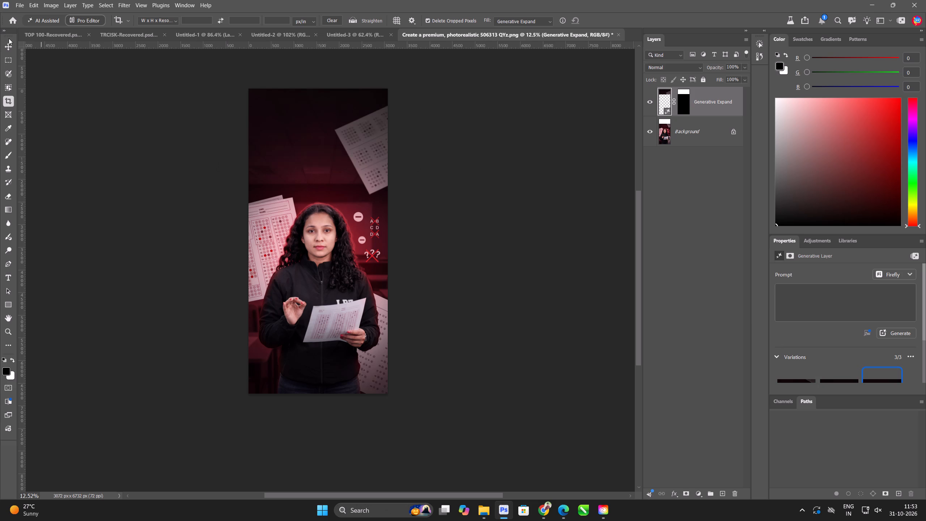
pyautogui.click(10, 47)
pyautogui.click(79, 143)
# Marquee-select the area around the tilted answer sheet above the teacher and try to fill it.
pyautogui.scroll(14, 480, 99)
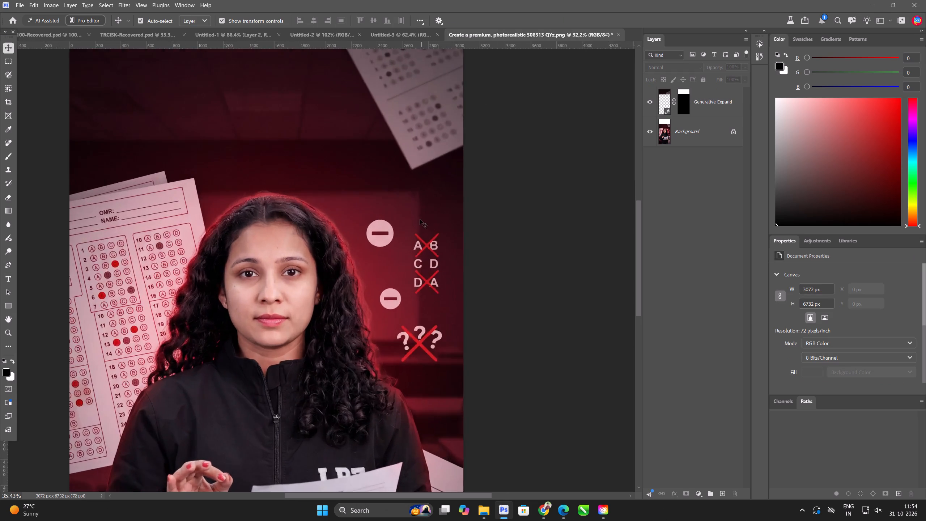
pyautogui.scroll(1, 420, 220)
pyautogui.scroll(-12, 328, 231)
pyautogui.scroll(11, 430, 124)
pyautogui.press('space')
pyautogui.press('space')
pyautogui.press('space')
pyautogui.press('space')
pyautogui.press('space')
pyautogui.press('space')
pyautogui.moveTo(332, 131); pyautogui.dragTo(302, 352)
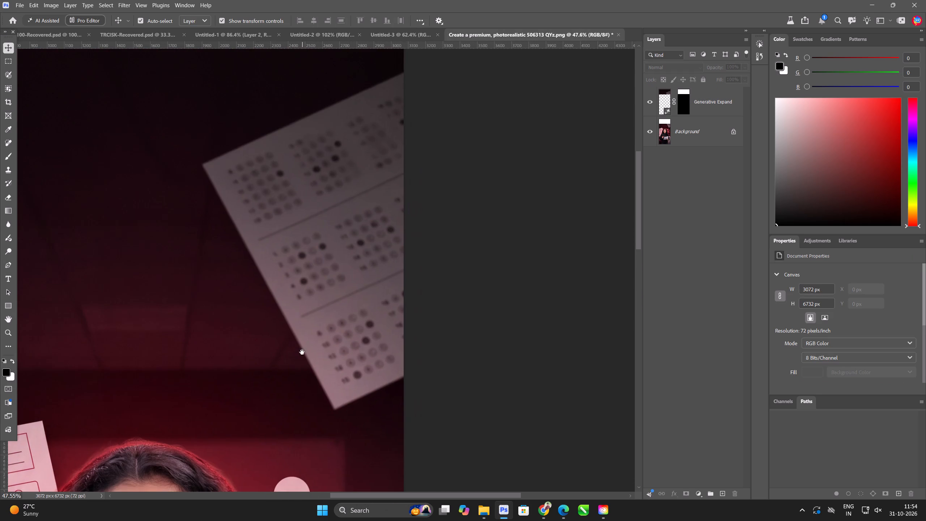
pyautogui.moveTo(302, 352); pyautogui.dragTo(301, 352)
pyautogui.click(8, 64)
pyautogui.scroll(-5, 398, 224)
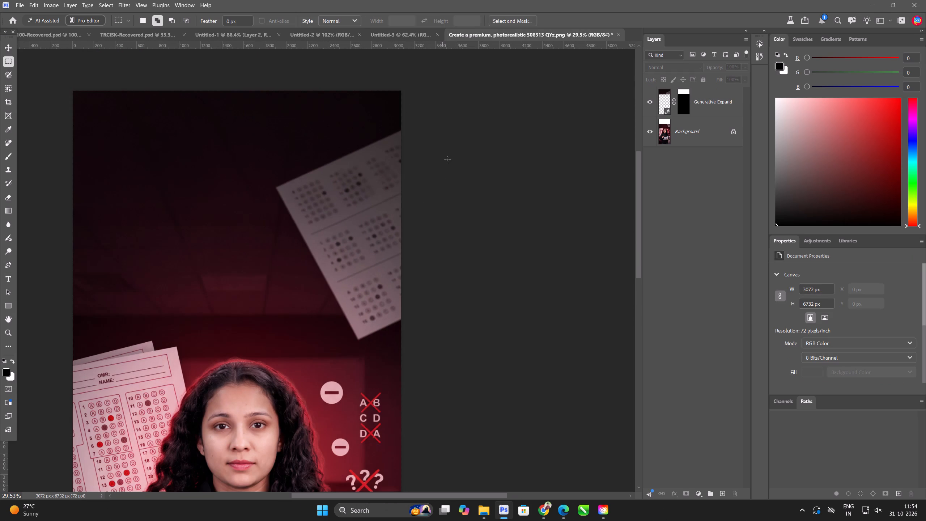
pyautogui.moveTo(454, 94); pyautogui.dragTo(259, 350)
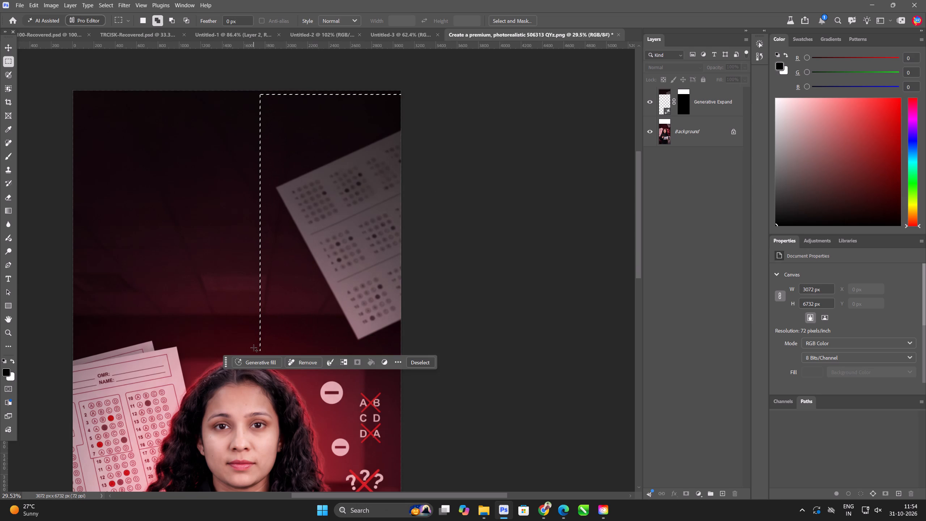
pyautogui.hotkey('shift', 'F5')
pyautogui.press('Return')
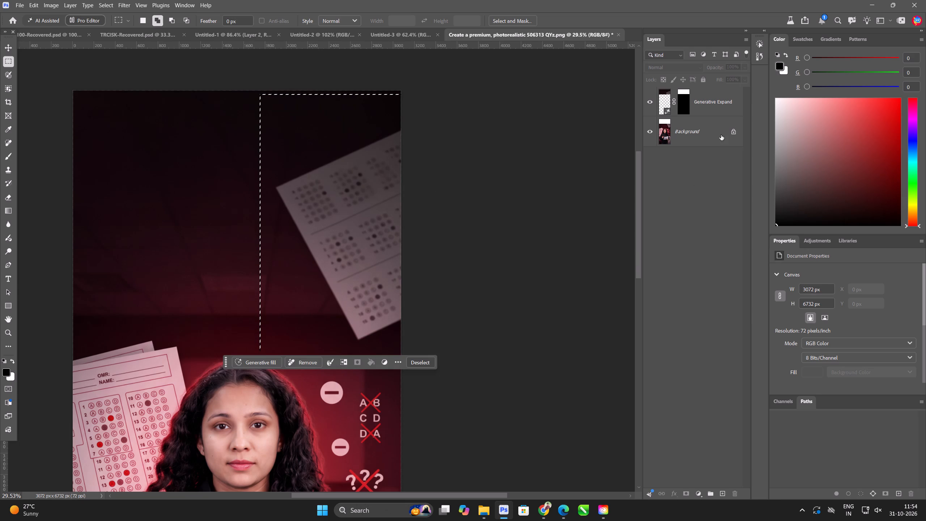
# Merge the Generative Expand layer down into the Background layer.
pyautogui.click(721, 135)
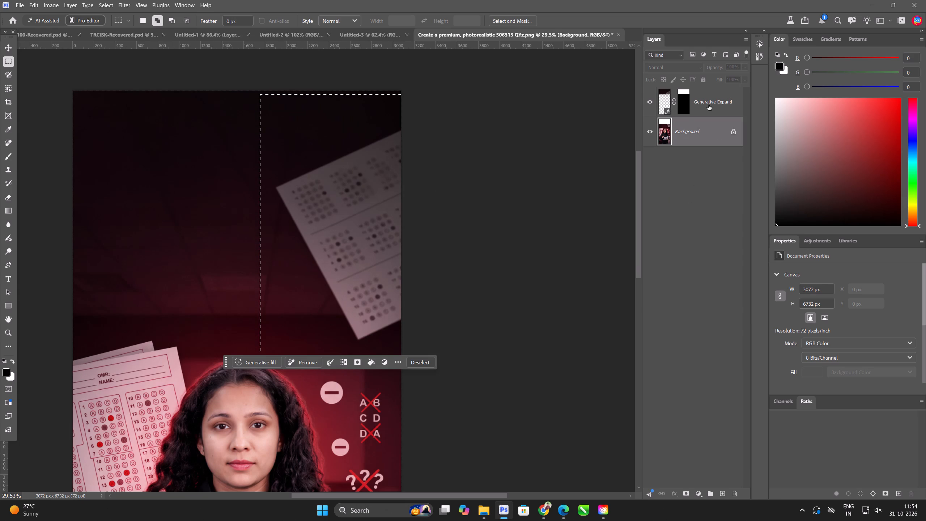
pyautogui.keyDown('shift'); pyautogui.click(710, 101); pyautogui.keyUp('shift')
pyautogui.hotkey('ctrl', 'e')
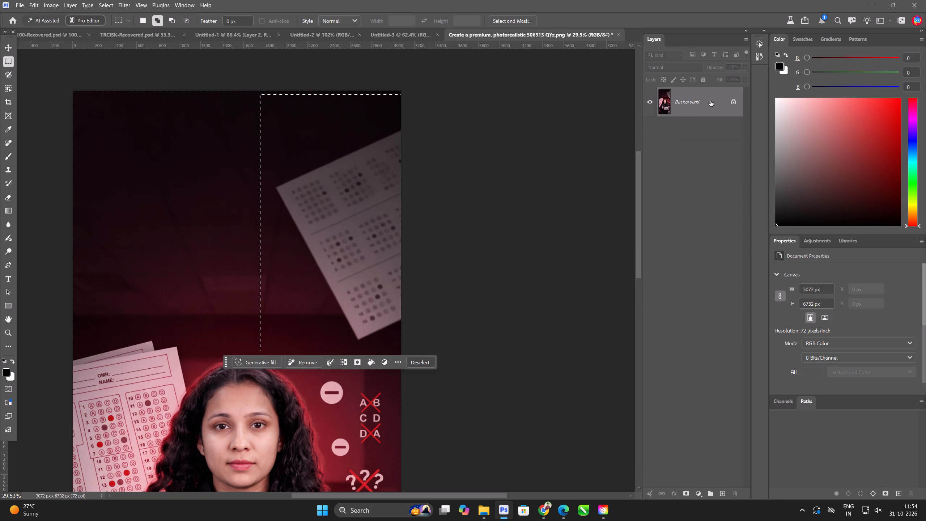
# Fill the selected area to remove the tilted answer sheet from the dark background, and clear the selection.
pyautogui.hotkey('shift', 'F5')
pyautogui.press('Return')
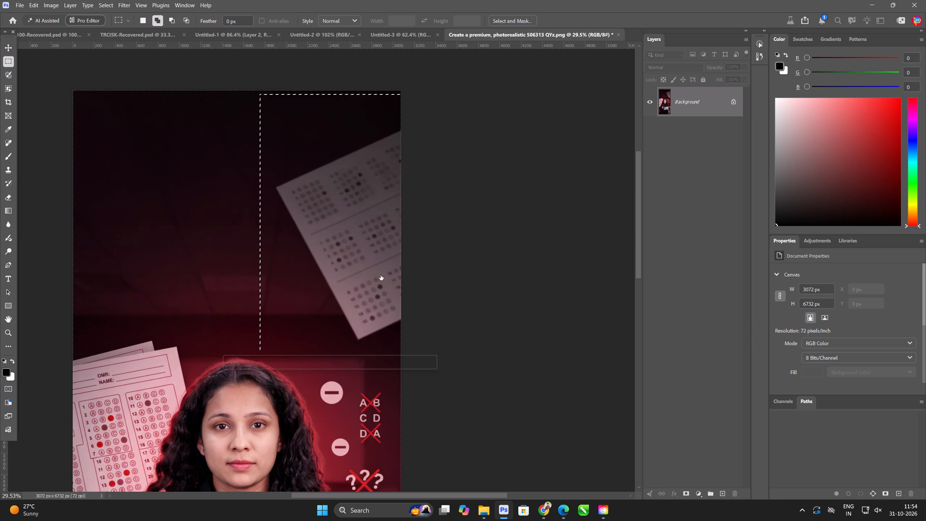
pyautogui.hotkey('ctrl', 'd')
pyautogui.scroll(-9, 312, 212)
pyautogui.scroll(1, 253, 327)
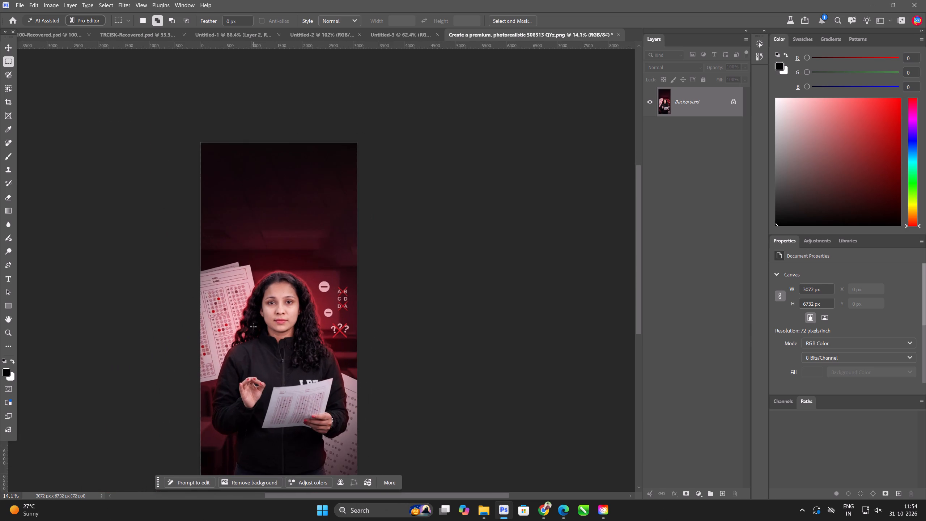
# Copy the entire retouched teacher image and paste it into the blank 1080 × 1920 px Untitled-3 document.
pyautogui.scroll(-2, 253, 327)
pyautogui.hotkey('ctrl', 'a')
pyautogui.hotkey('ctrl', 'c')
pyautogui.hotkey('ctrl', 'd')
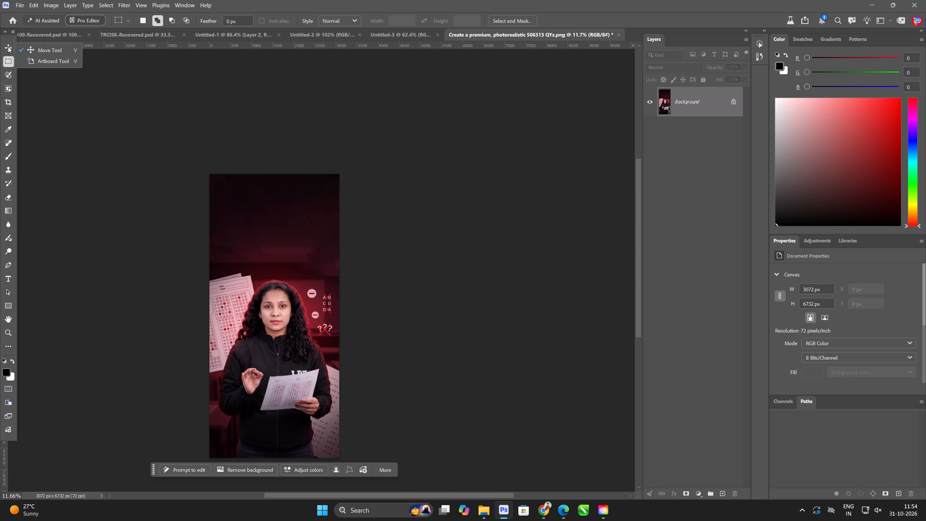
pyautogui.click(8, 47)
pyautogui.click(60, 119)
pyautogui.click(413, 39)
pyautogui.hotkey('ctrl', 'v')
# Scale the pasted image to about 38% and position it to fill the canvas, with the teacher centred in the lower part.
pyautogui.scroll(-8, 398, 110)
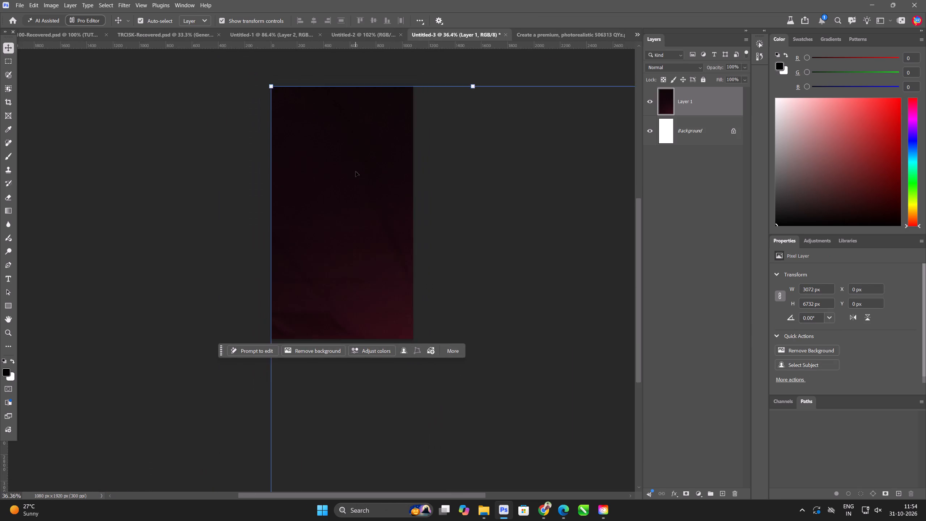
pyautogui.scroll(-10, 356, 171)
pyautogui.moveTo(474, 313); pyautogui.dragTo(391, 313)
pyautogui.moveTo(375, 355); pyautogui.dragTo(371, 260)
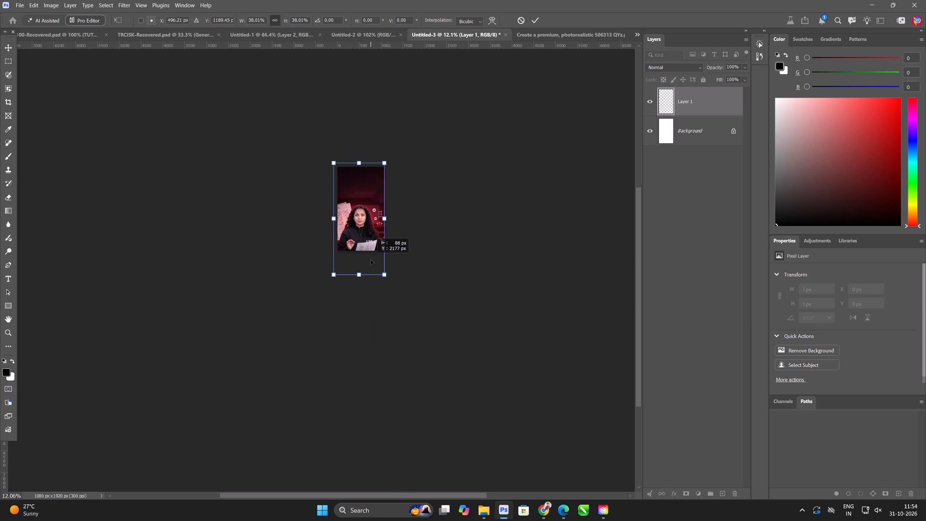
pyautogui.moveTo(371, 260); pyautogui.dragTo(374, 256)
pyautogui.press('Return')
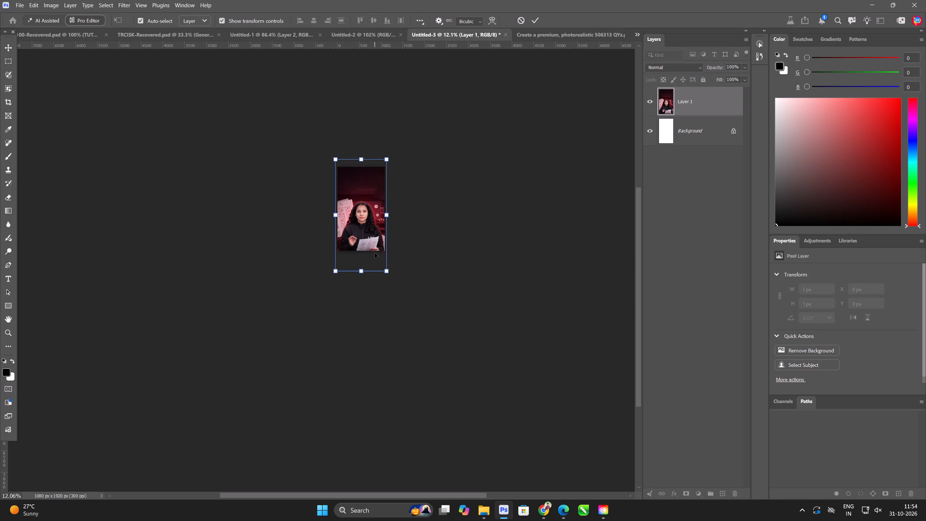
# Place the LPT Reel.png logo from the logos folder as an embedded layer over the full reel canvas.
pyautogui.hotkey('ctrl', '0')
pyautogui.hotkey('ctrl', 'shift', 'm')
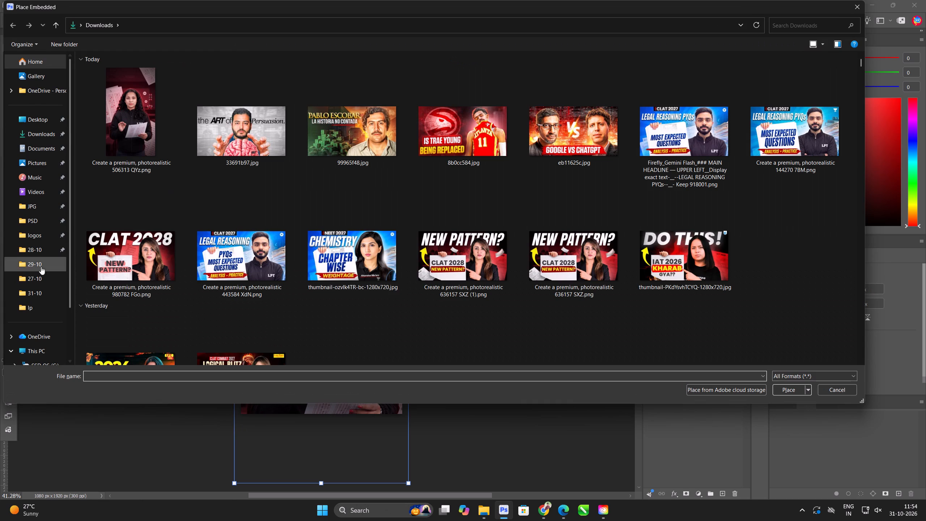
pyautogui.click(37, 230)
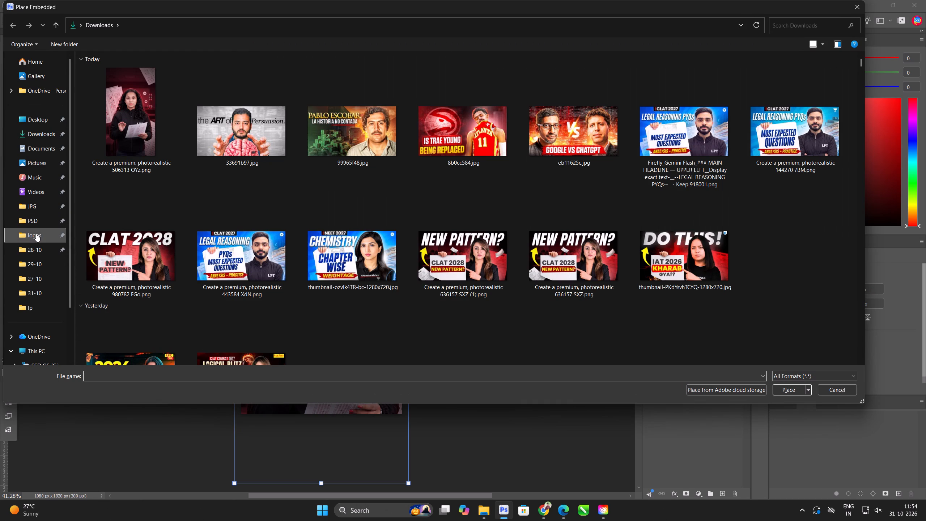
pyautogui.scroll(-7, 329, 229)
pyautogui.click(259, 249)
pyautogui.click(457, 188)
pyautogui.tripleClick(587, 162)
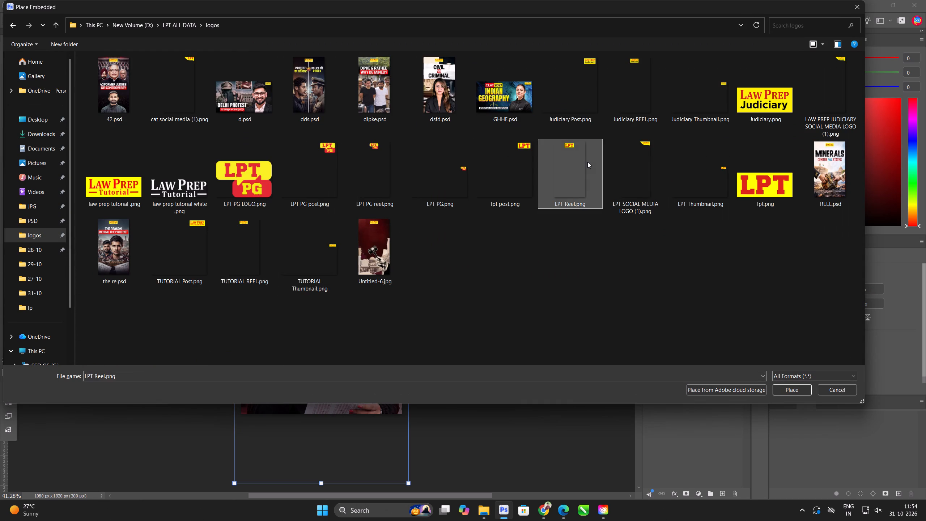
pyautogui.press('Return')
pyautogui.hotkey('ctrl', '0')
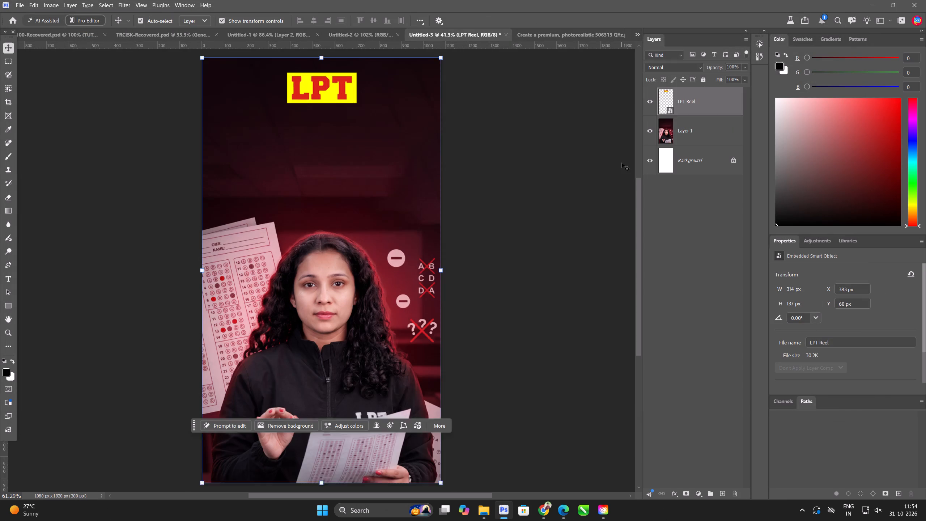
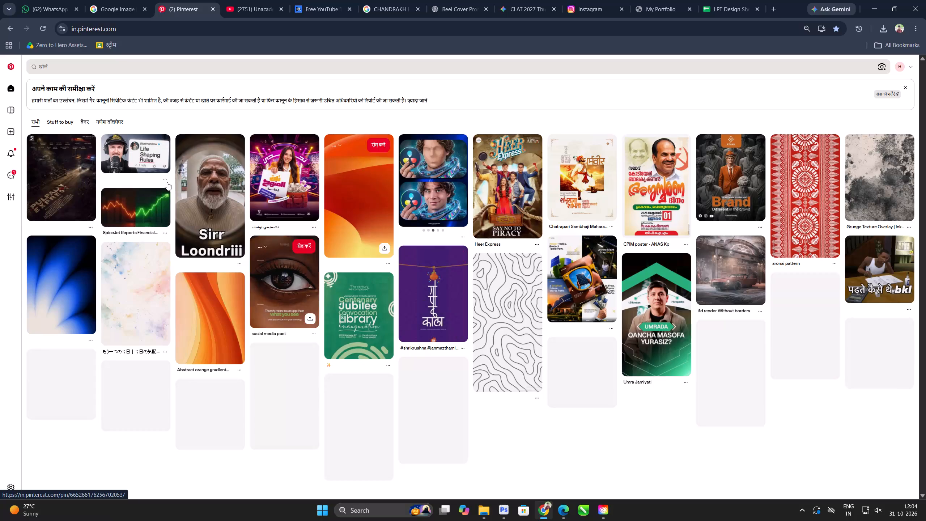
# Browse the Pinterest home feed for poster, thumbnail and background references, also examining the Chatrapari Sambhaji Maharaj poster and its related pins.
pyautogui.scroll(-1, 140, 174)
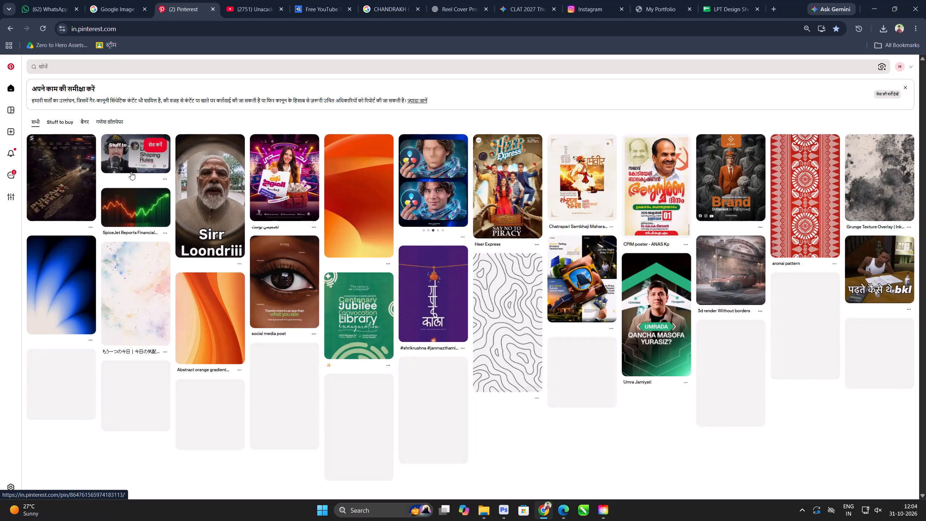
pyautogui.scroll(-2, 495, 234)
pyautogui.scroll(2, 467, 249)
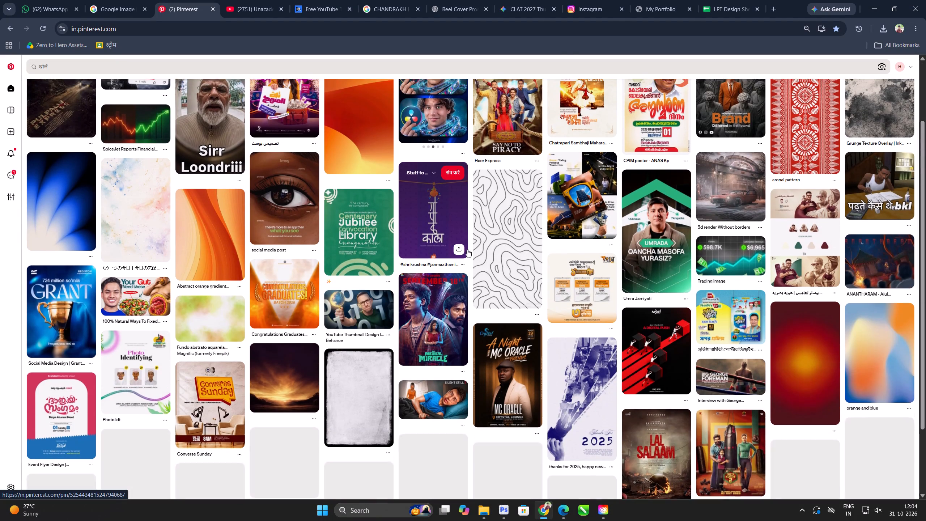
pyautogui.scroll(5, 467, 249)
pyautogui.click(565, 195)
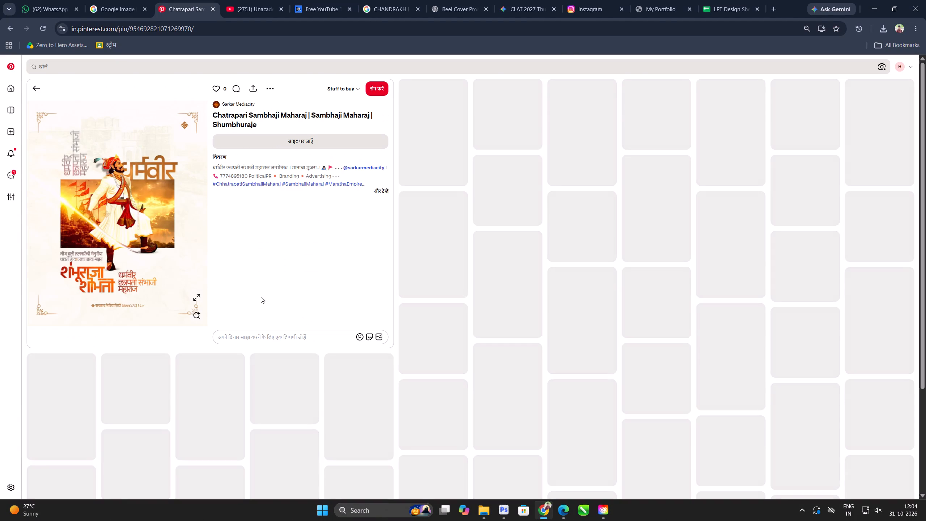
pyautogui.scroll(-1, 221, 281)
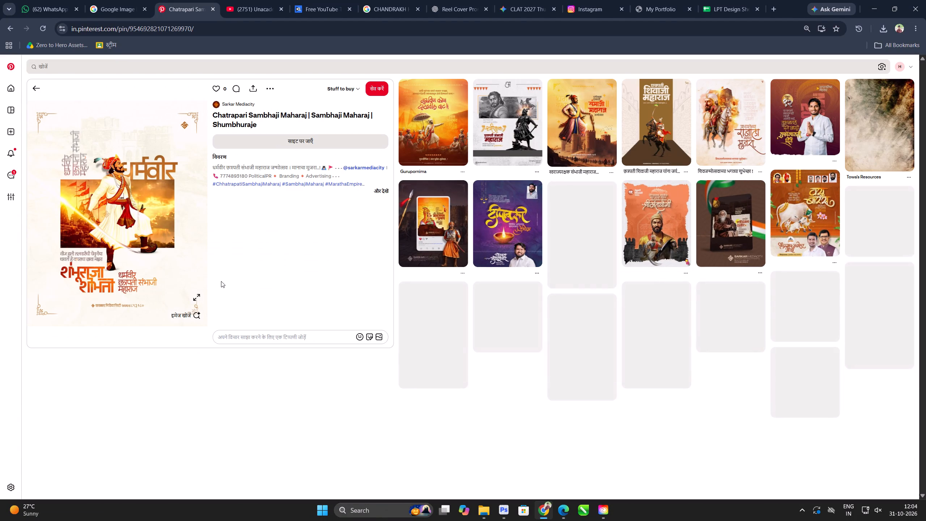
pyautogui.scroll(-5, 220, 280)
pyautogui.click(356, 254)
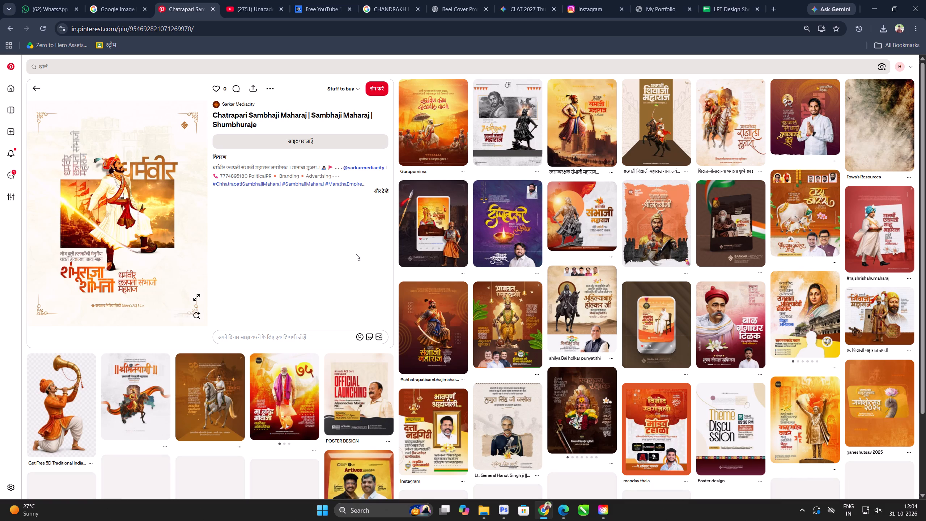
pyautogui.scroll(-14, 356, 254)
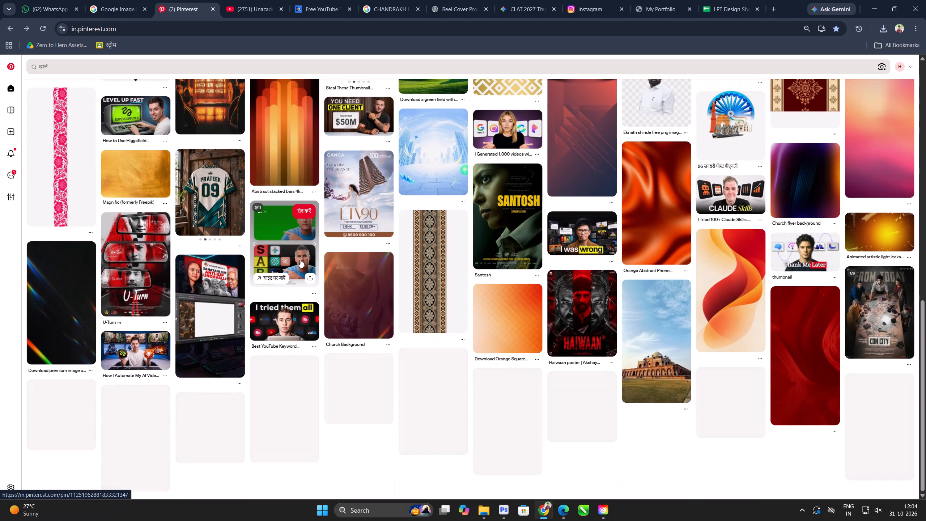
pyautogui.scroll(-5, 303, 263)
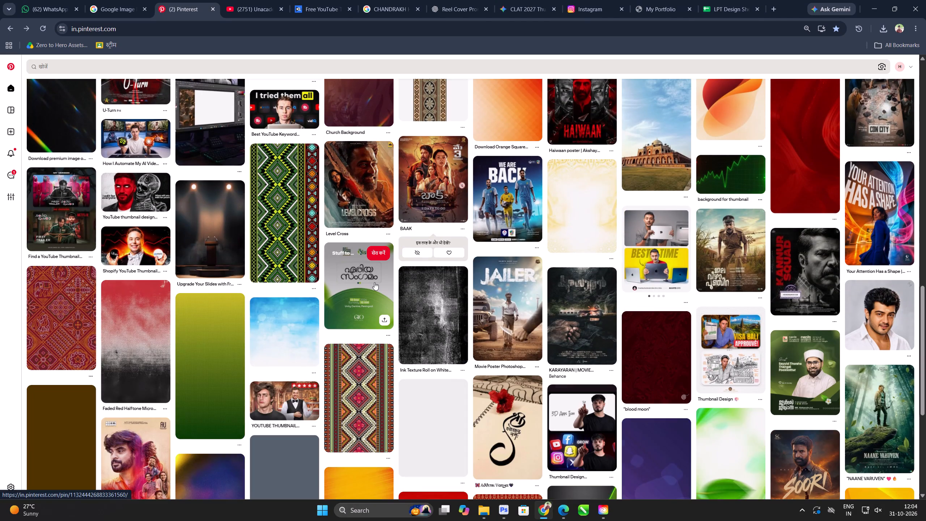
pyautogui.scroll(-4, 374, 282)
pyautogui.scroll(1, 390, 290)
pyautogui.scroll(-3, 390, 290)
pyautogui.scroll(-2, 503, 292)
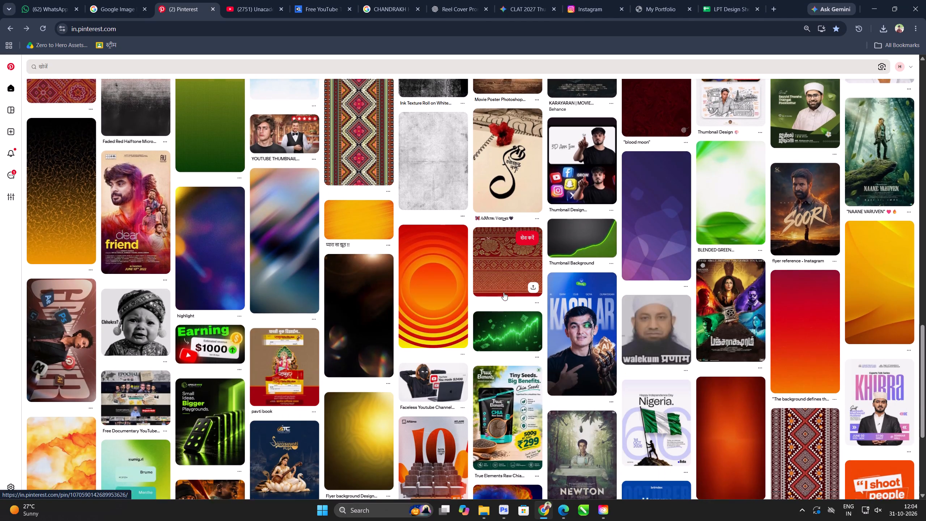
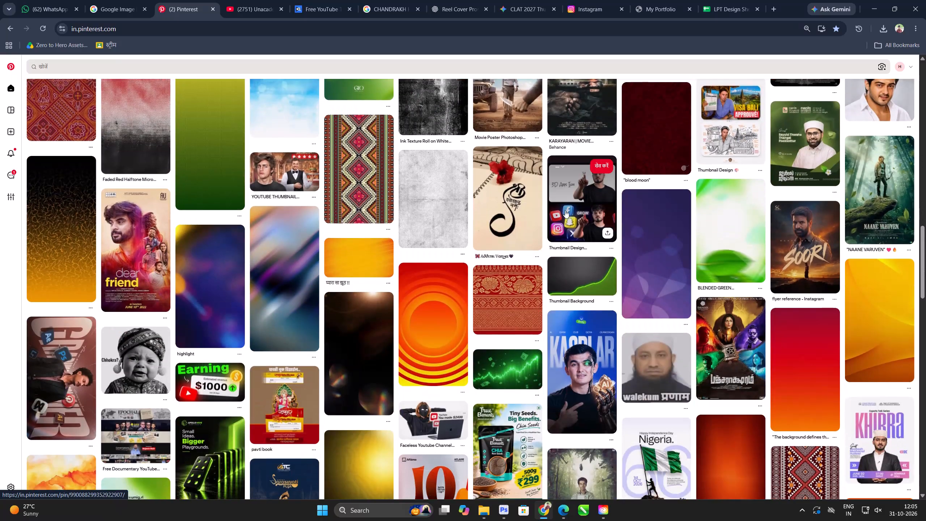
# Continue examining the Pinterest home feed for poster, thumbnail and background references.
pyautogui.scroll(-10, 565, 222)
pyautogui.scroll(-4, 598, 179)
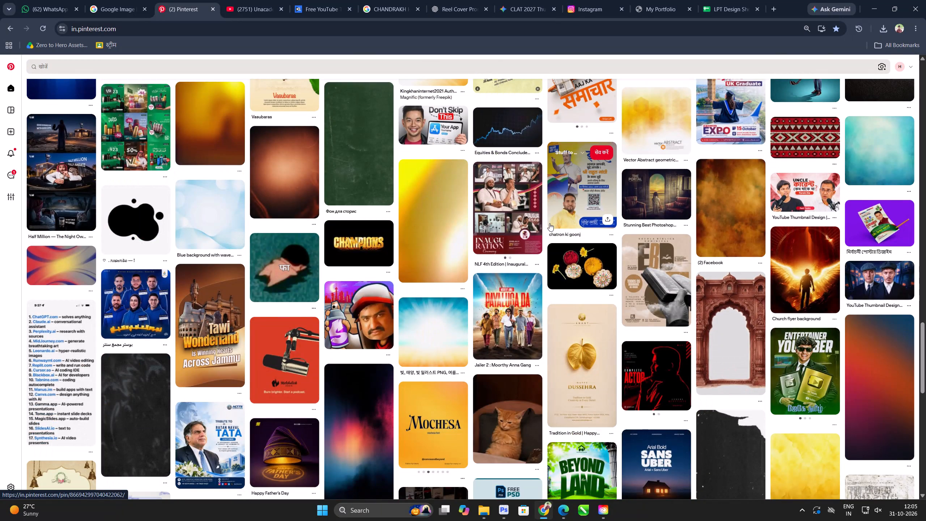
pyautogui.scroll(16, 527, 220)
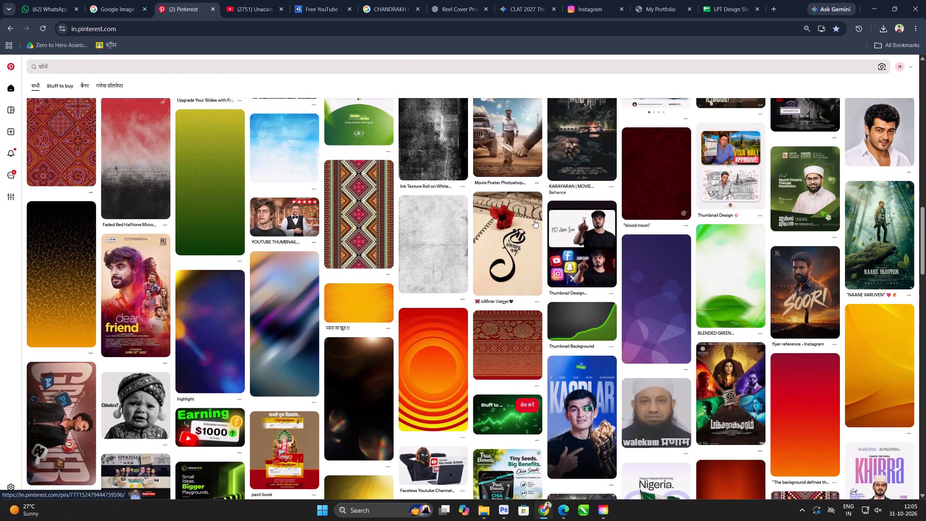
pyautogui.scroll(8, 534, 220)
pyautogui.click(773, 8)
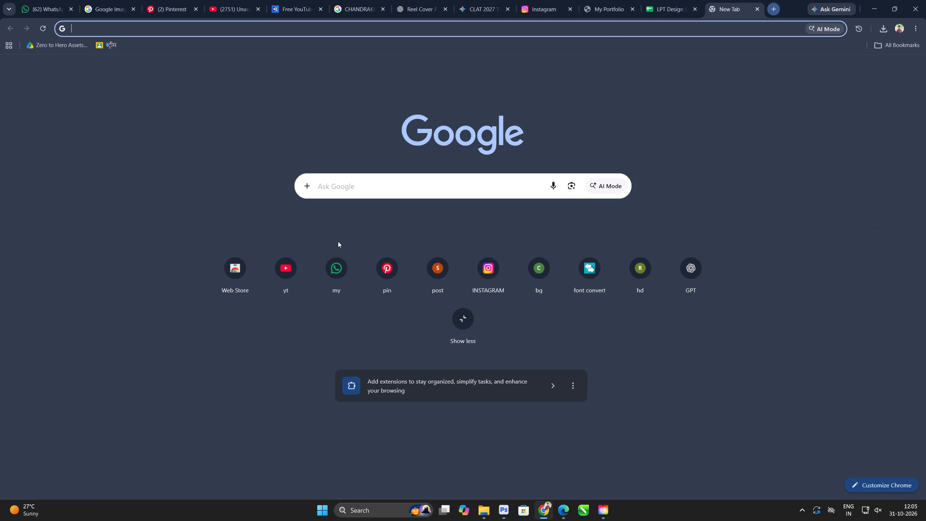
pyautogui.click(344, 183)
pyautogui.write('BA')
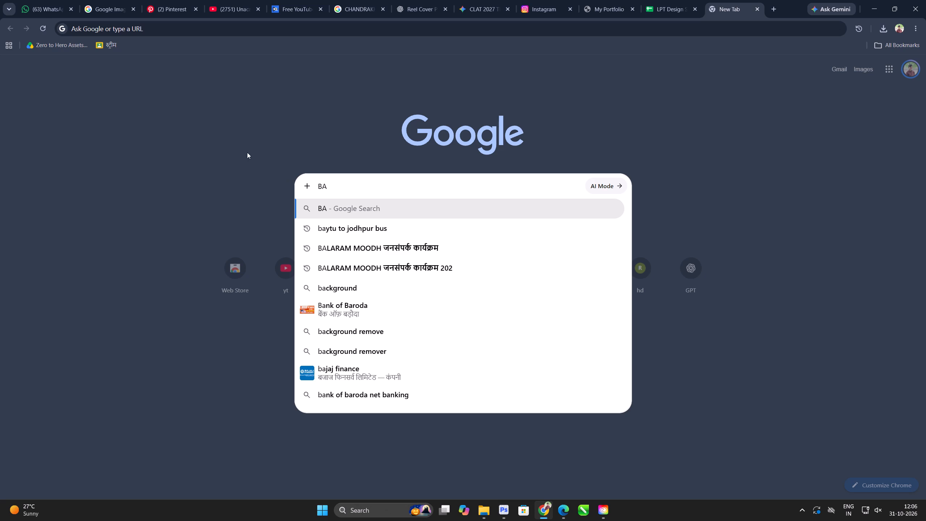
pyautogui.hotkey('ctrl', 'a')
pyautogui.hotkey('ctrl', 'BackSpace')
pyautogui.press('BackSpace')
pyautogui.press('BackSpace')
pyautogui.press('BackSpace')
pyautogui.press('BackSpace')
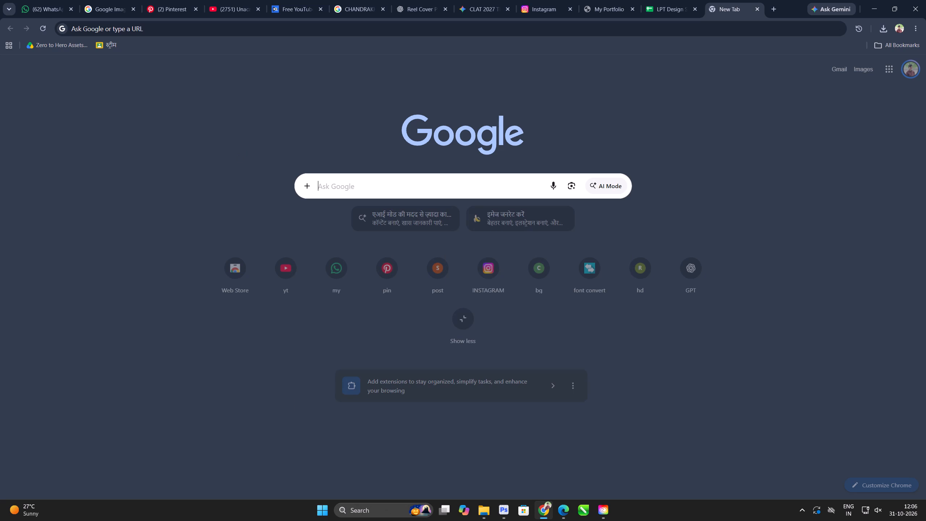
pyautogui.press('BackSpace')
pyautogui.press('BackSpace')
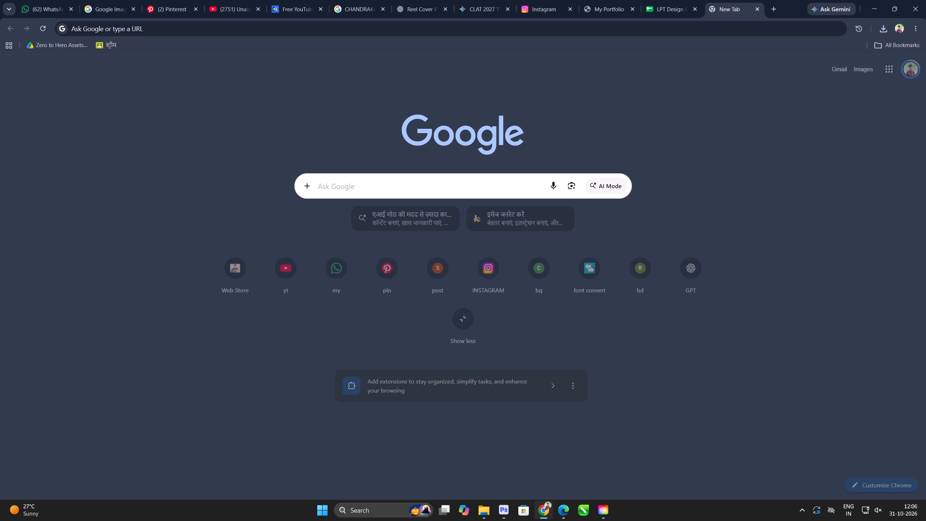
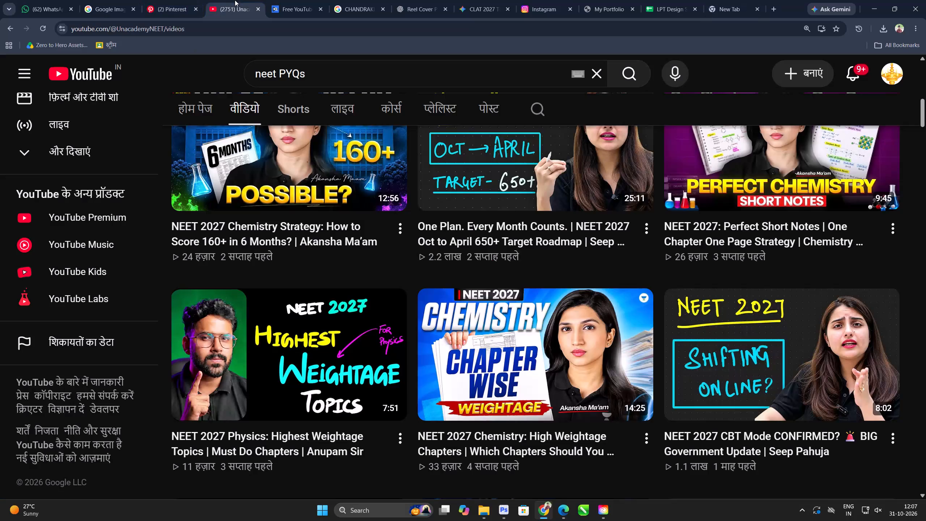
# Examine the UnacademyNEET channel's video thumbnails and the Pinterest home feed for cover design references.
pyautogui.scroll(-5, 340, 178)
pyautogui.scroll(3, 358, 179)
pyautogui.click(243, 0)
pyautogui.click(178, 0)
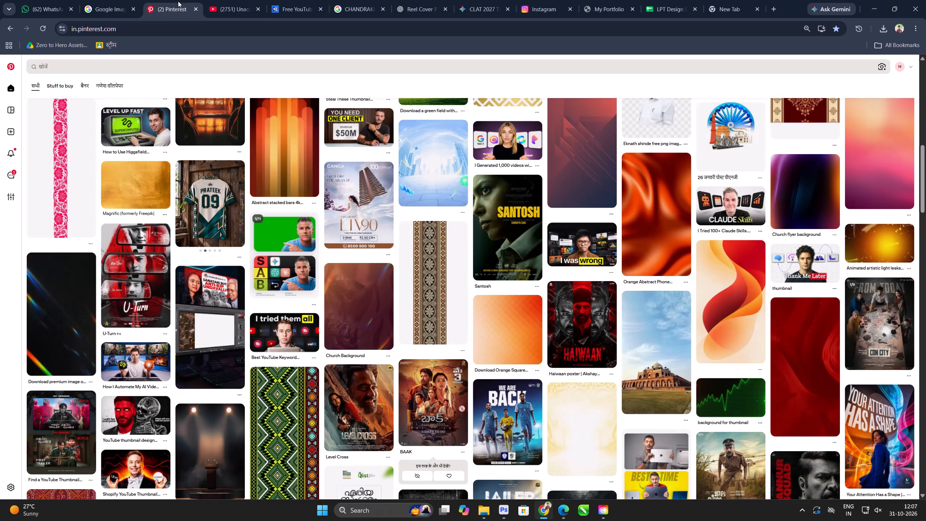
pyautogui.scroll(6, 394, 196)
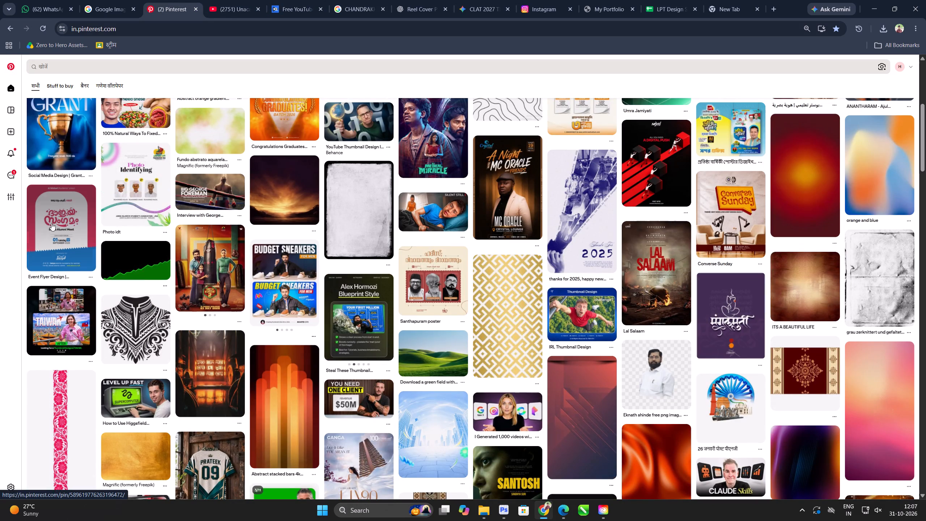
# Examine the Daiya Alumni Meet flyer, the cream-and-red patterned background and the EXPO POSTER pins with their related pins for design references.
pyautogui.click(60, 264)
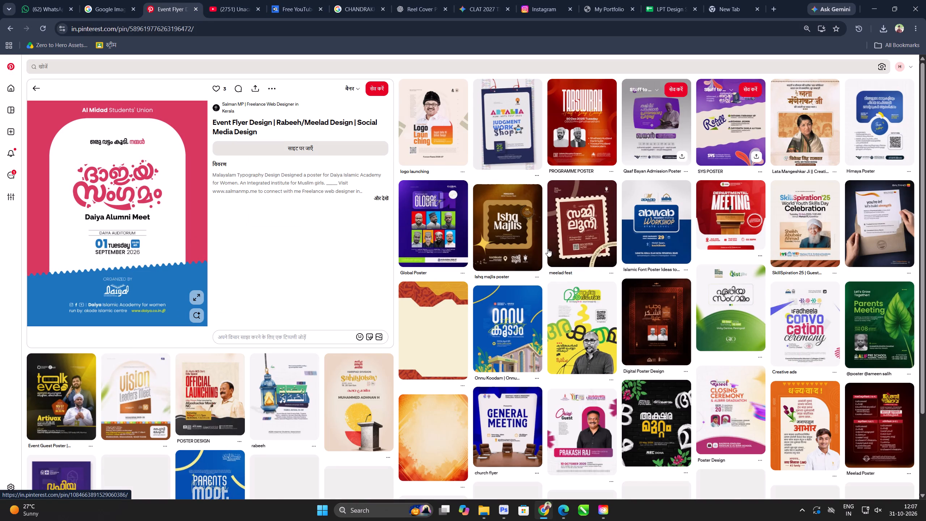
pyautogui.scroll(-2, 455, 315)
pyautogui.click(436, 238)
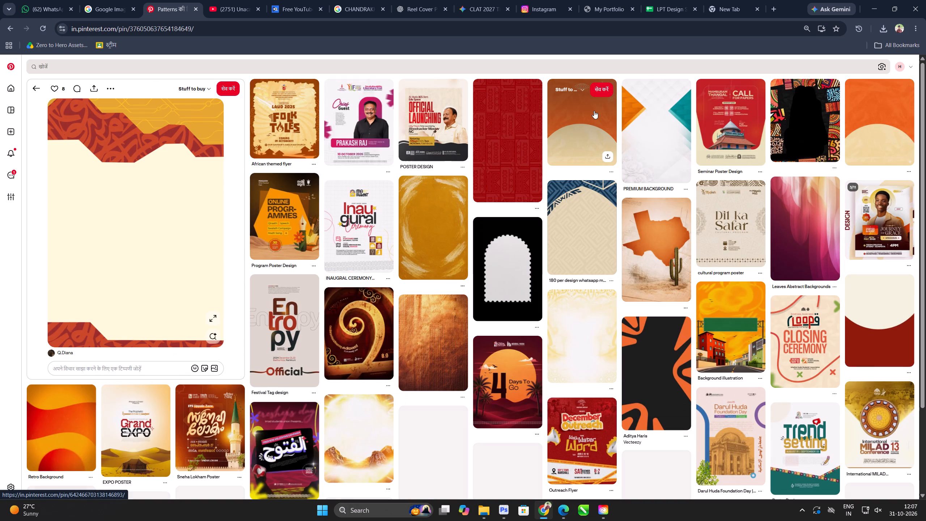
pyautogui.scroll(-2, 568, 164)
pyautogui.scroll(-1, 406, 171)
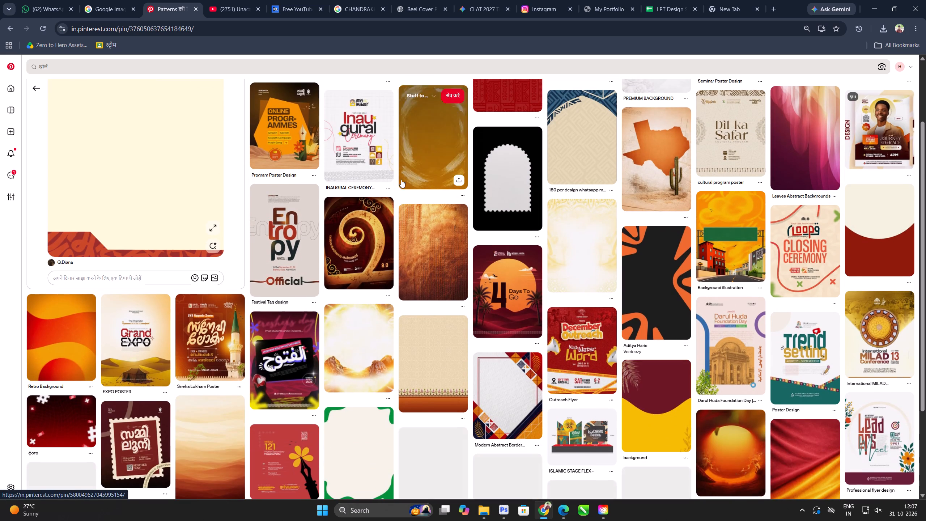
pyautogui.scroll(-1, 401, 180)
pyautogui.click(123, 267)
pyautogui.rightClick(116, 180)
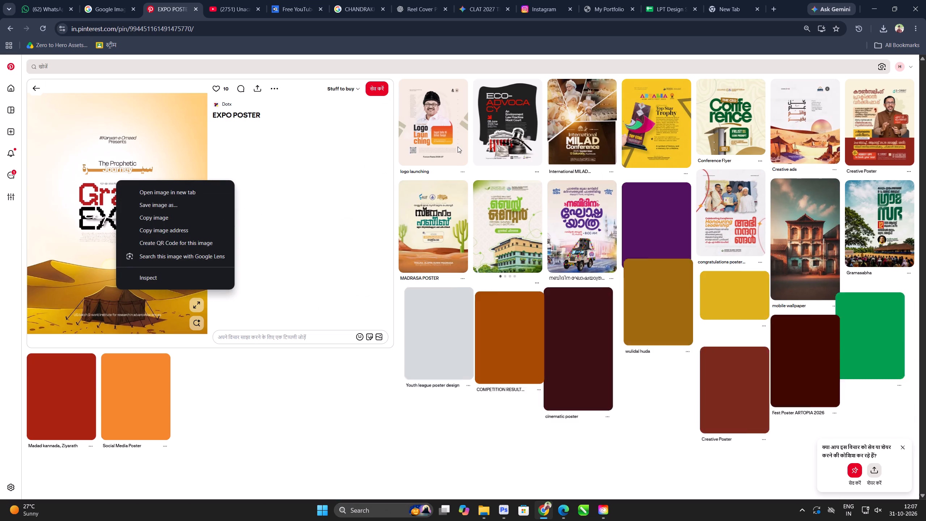
pyautogui.scroll(-3, 626, 236)
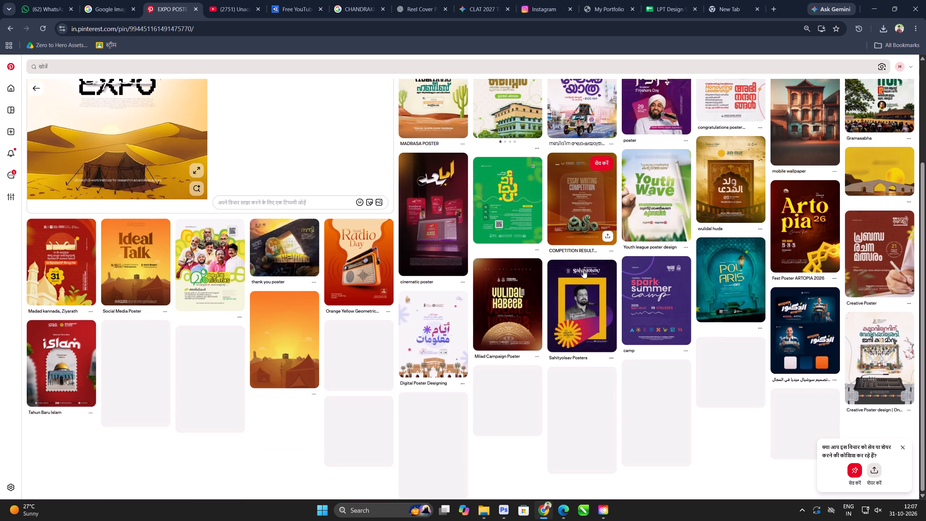
# Copy the poster image from the Orange Yellow Geometric World Radio Day Instagram Post pin.
pyautogui.click(353, 266)
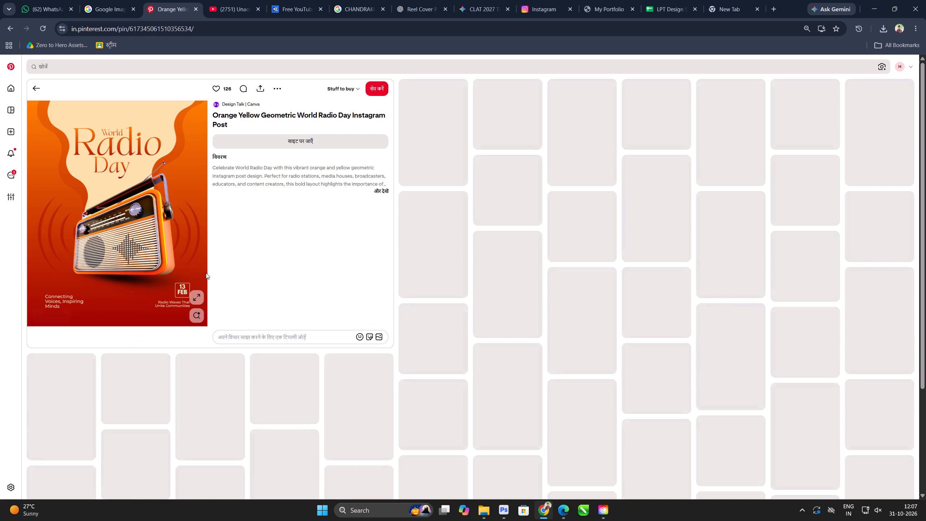
pyautogui.rightClick(158, 122)
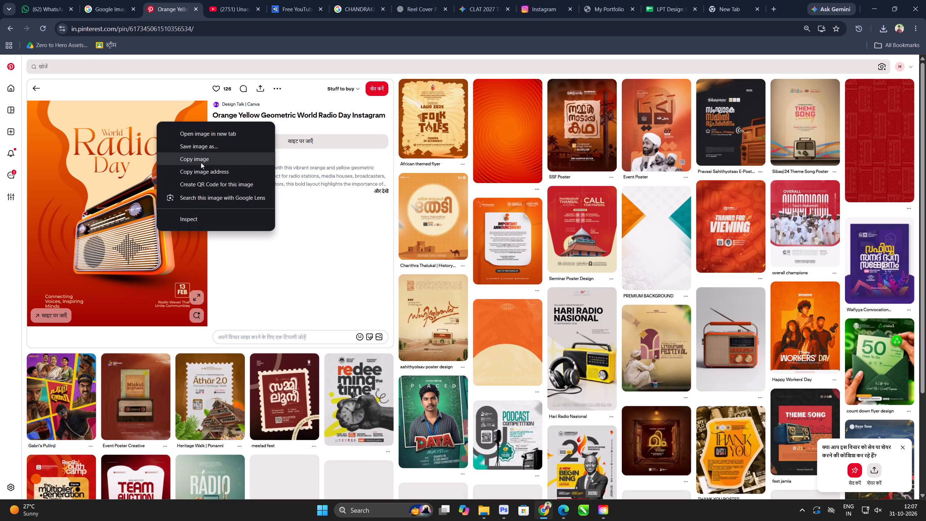
pyautogui.click(201, 162)
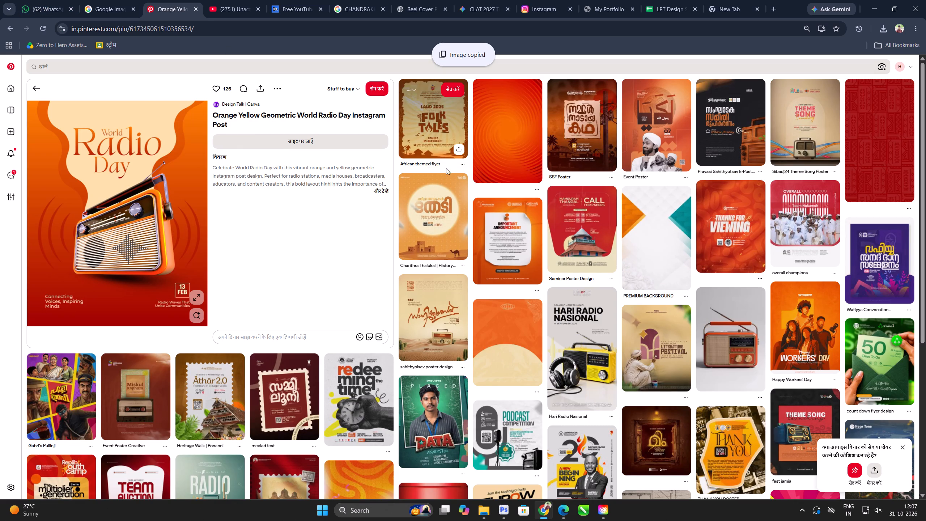
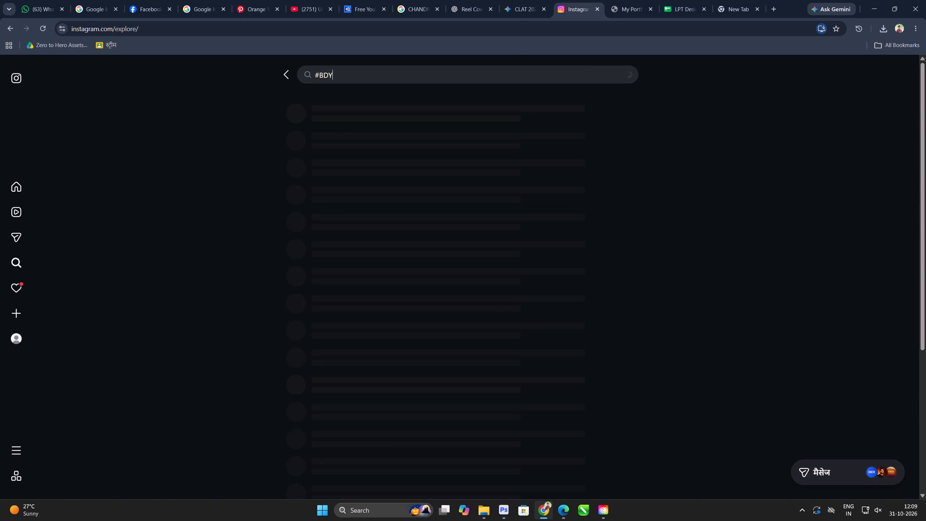
# Search Instagram for the #bdy hashtag and examine the birthday poster designs in its results.
pyautogui.click(342, 102)
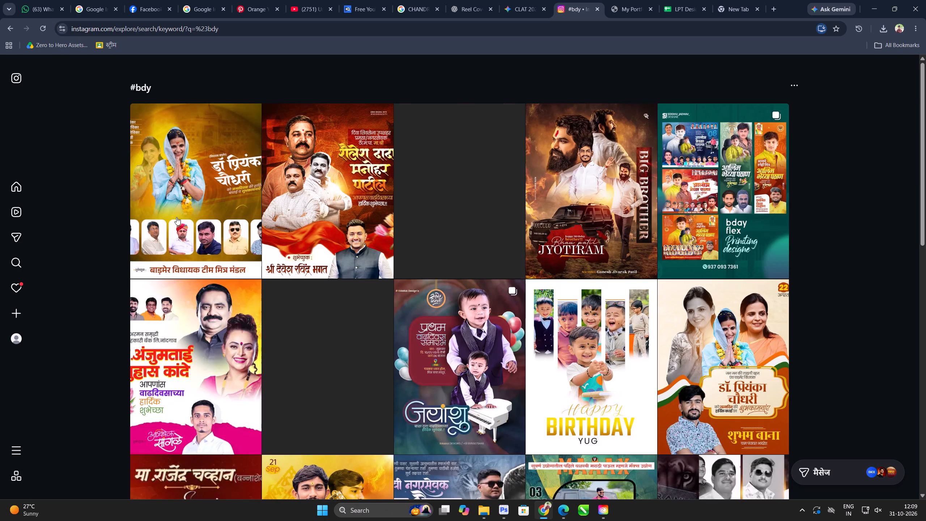
pyautogui.scroll(-5, 105, 207)
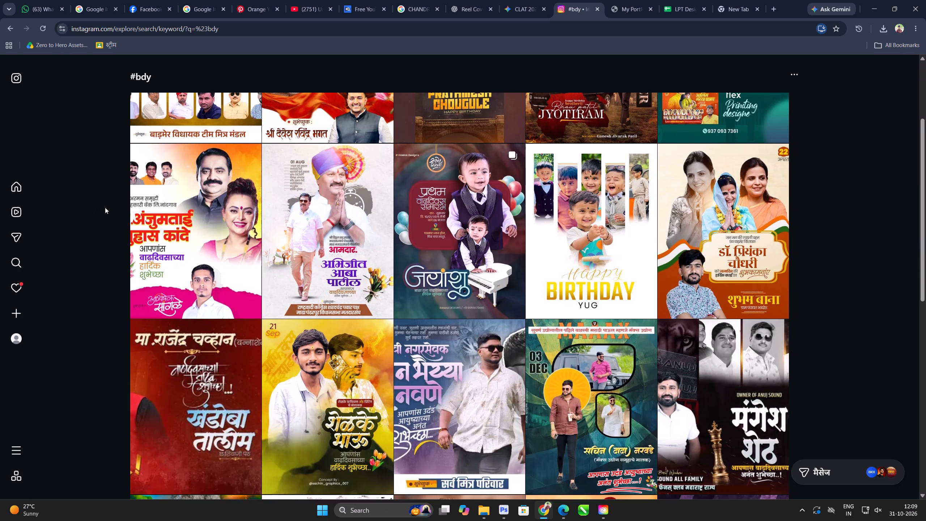
pyautogui.scroll(-15, 105, 207)
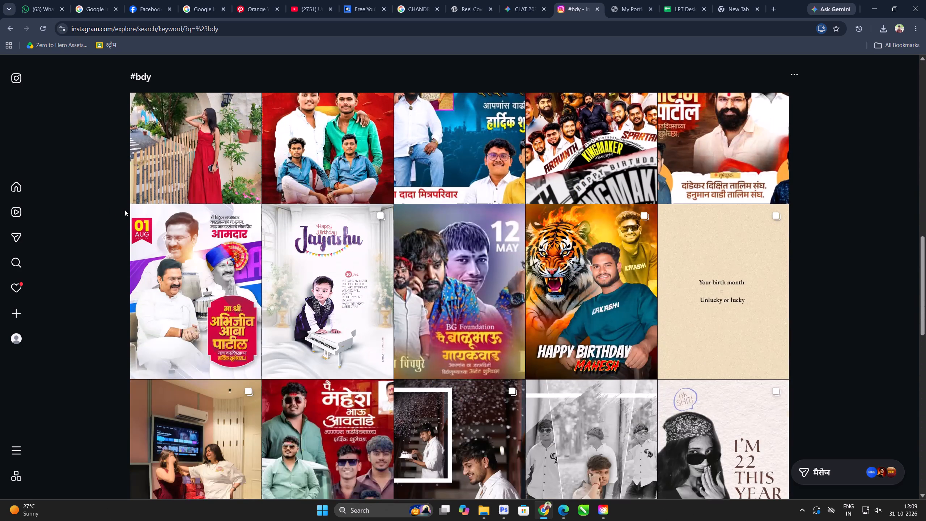
pyautogui.scroll(-5, 125, 210)
pyautogui.scroll(5, 125, 210)
pyautogui.scroll(2, 358, 246)
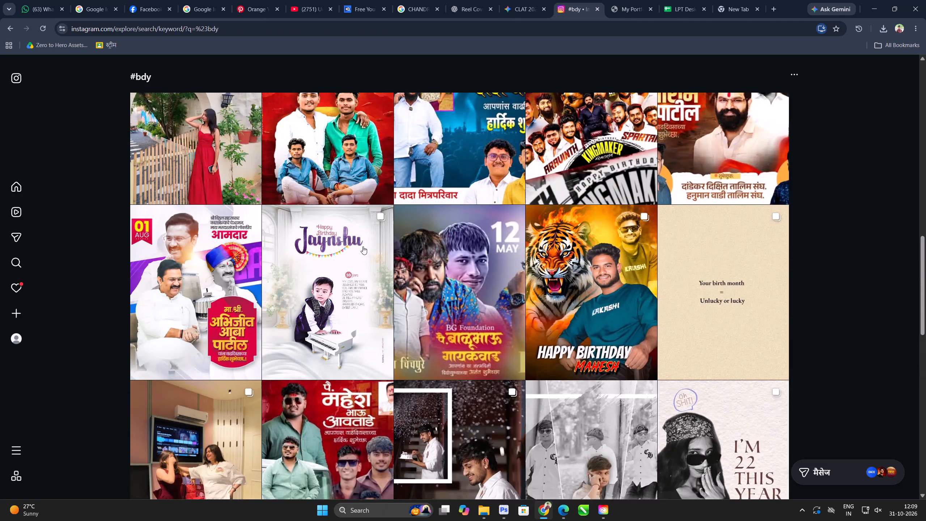
pyautogui.scroll(16, 363, 246)
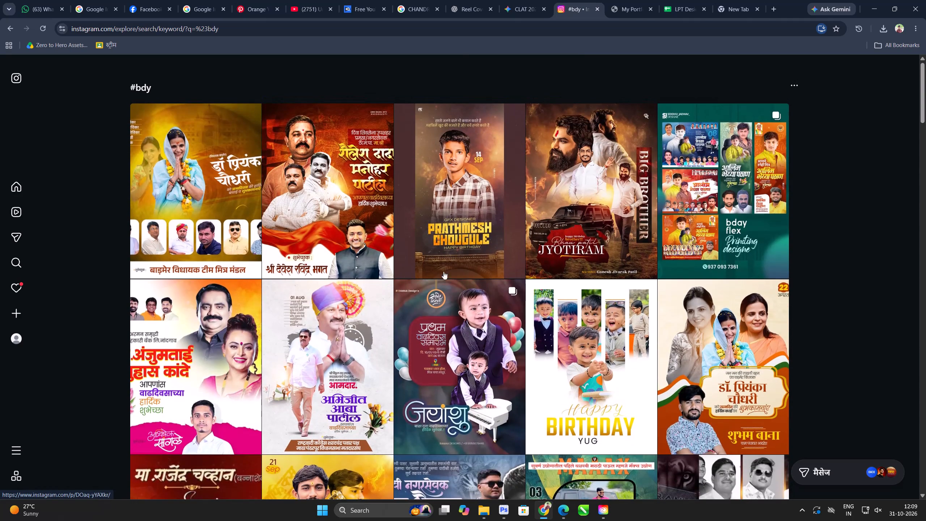
# Examine the 01 AUG birthday poster with the purple turban up close, and continue through the remaining #bdy posts for design references.
pyautogui.click(341, 322)
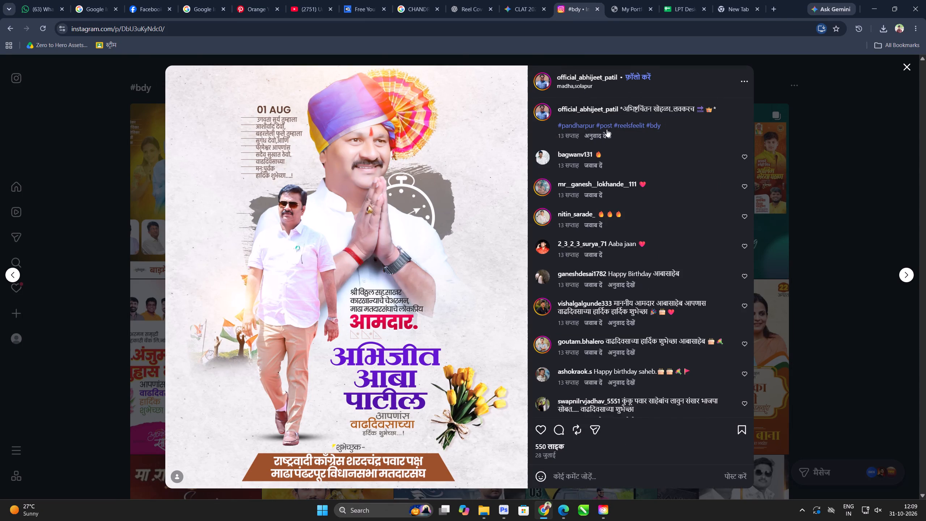
pyautogui.click(834, 131)
pyautogui.click(850, 152)
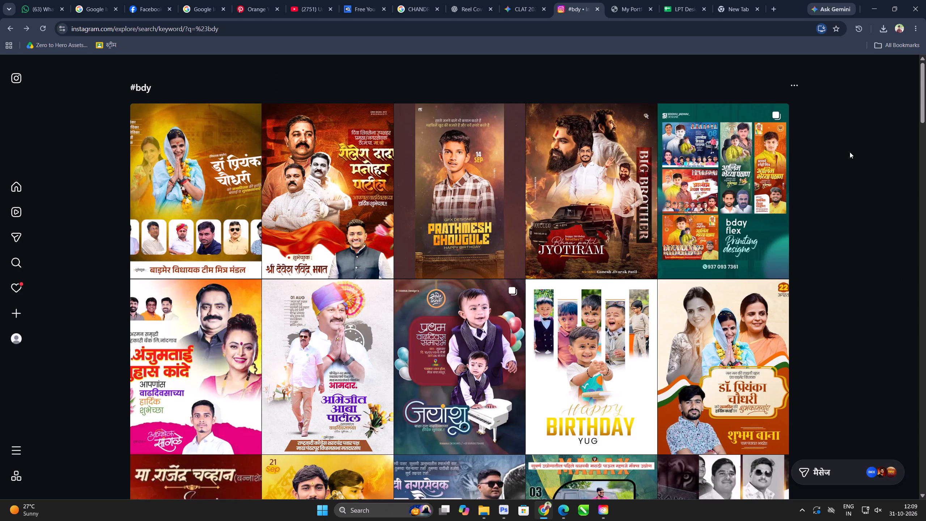
pyautogui.scroll(-13, 417, 203)
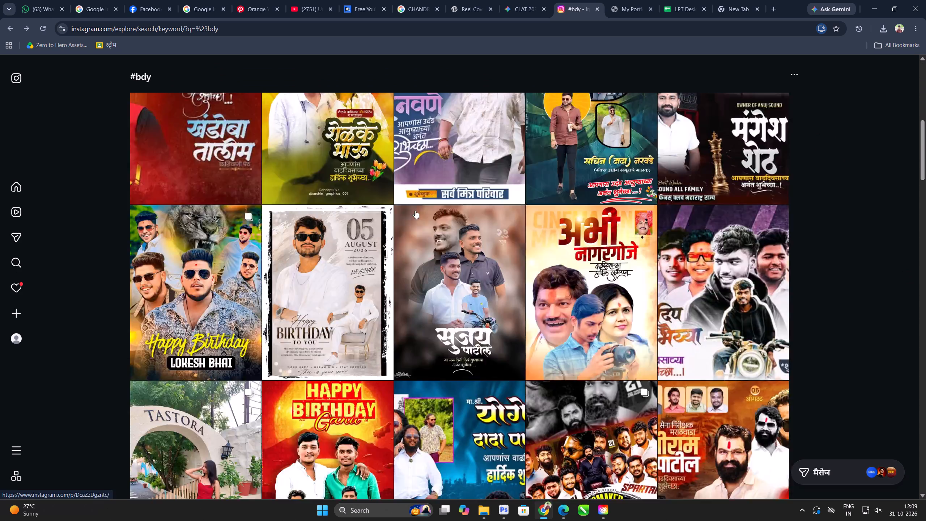
pyautogui.scroll(-9, 415, 211)
pyautogui.scroll(-20, 418, 211)
pyautogui.scroll(-11, 418, 211)
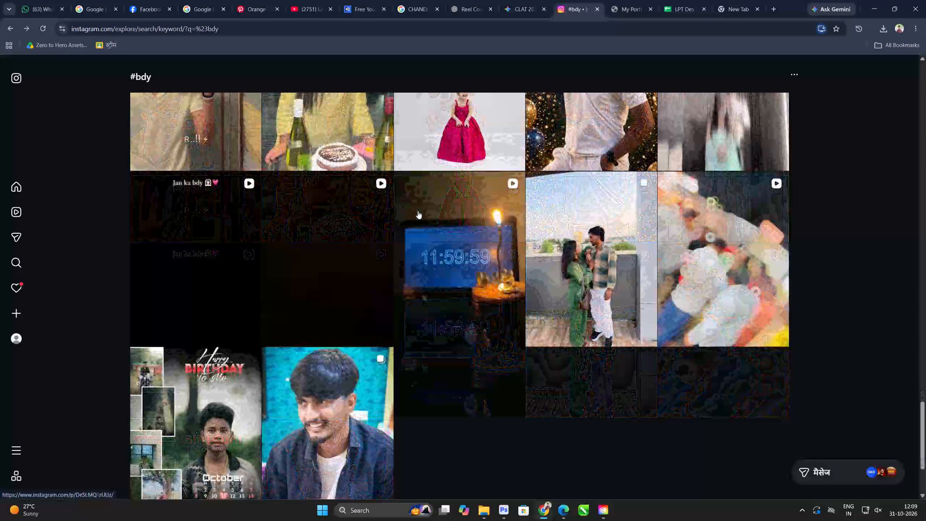
pyautogui.scroll(-2, 418, 211)
# Search Instagram for the #birthdaypost hashtag to find birthday poster designs.
pyautogui.click(9, 261)
pyautogui.click(315, 79)
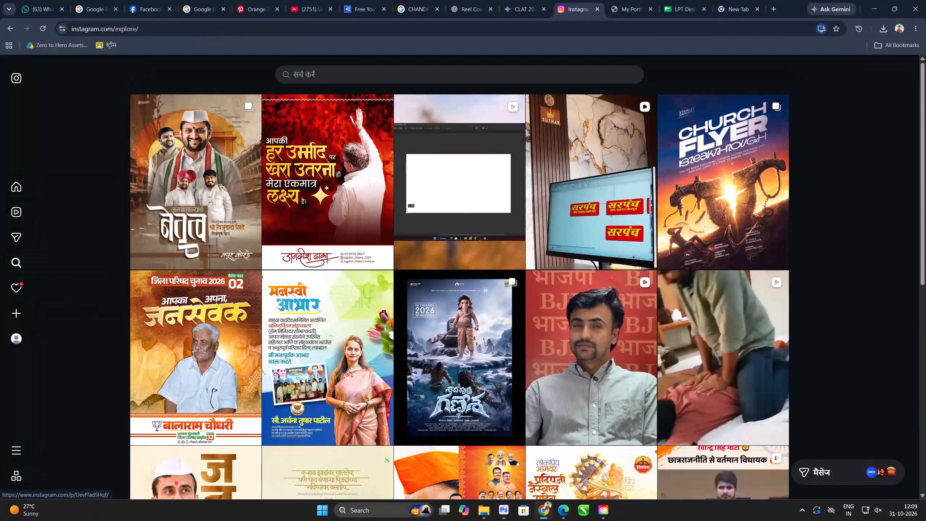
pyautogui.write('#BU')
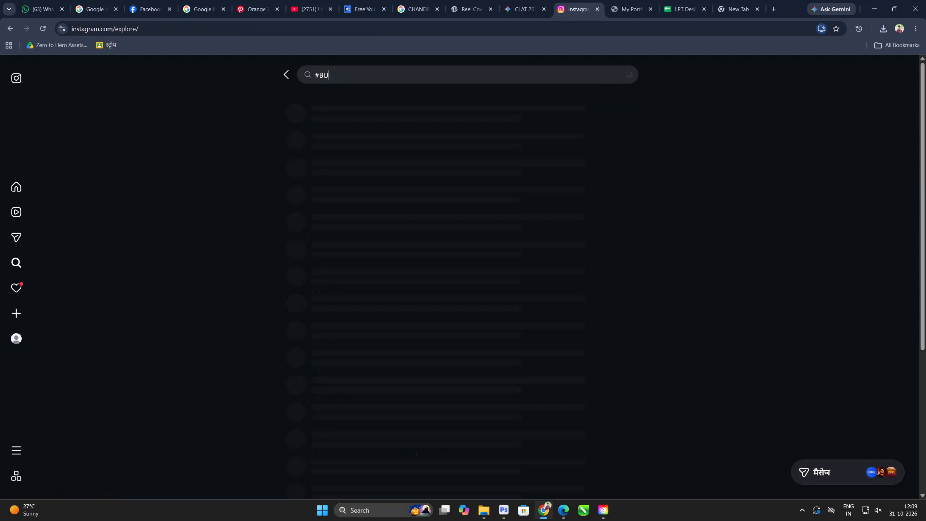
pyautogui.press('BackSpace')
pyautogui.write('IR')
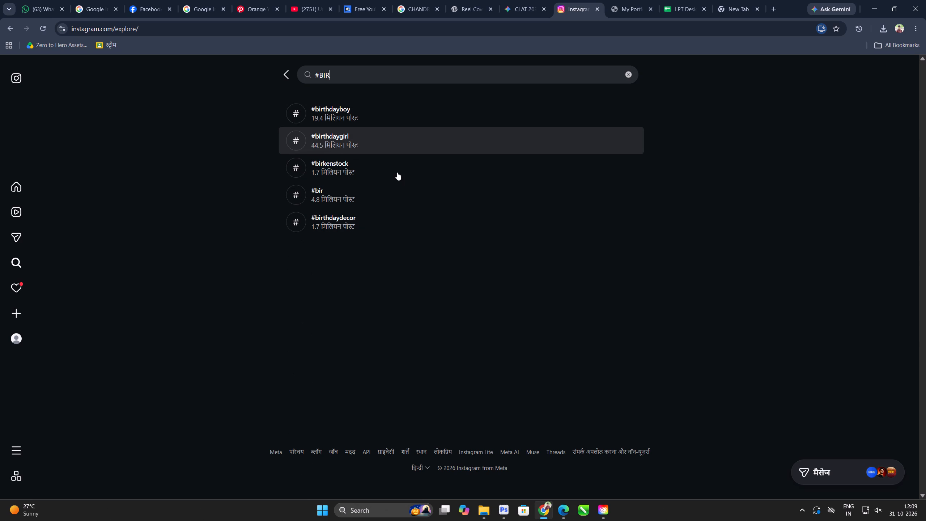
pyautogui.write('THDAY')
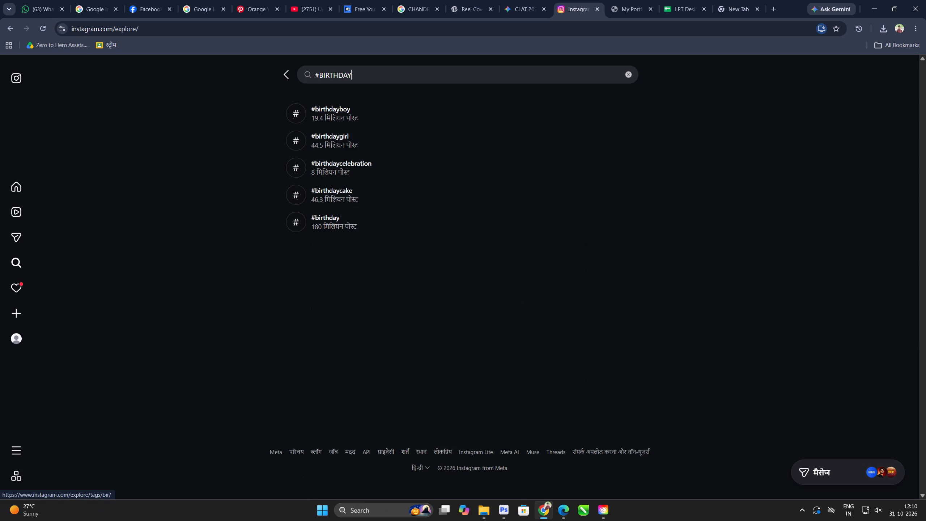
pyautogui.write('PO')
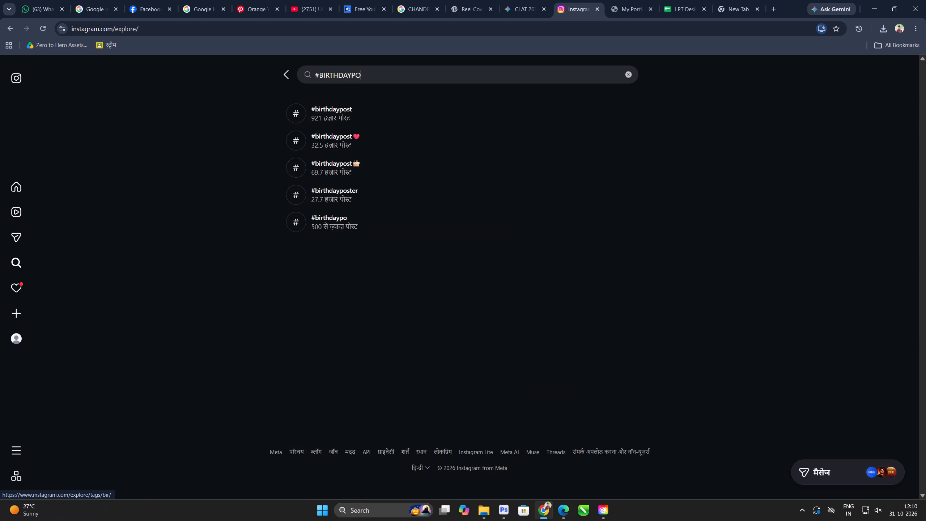
pyautogui.click(361, 119)
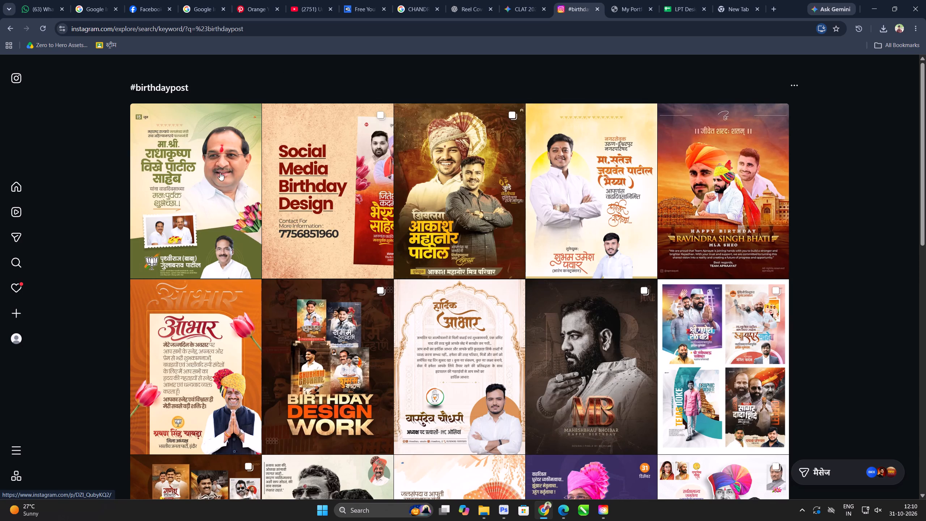
# Open the green and cream 15 जून birthday poster from the #birthdaypost results and capture a screen snip of the poster image.
pyautogui.click(218, 170)
pyautogui.press('Print')
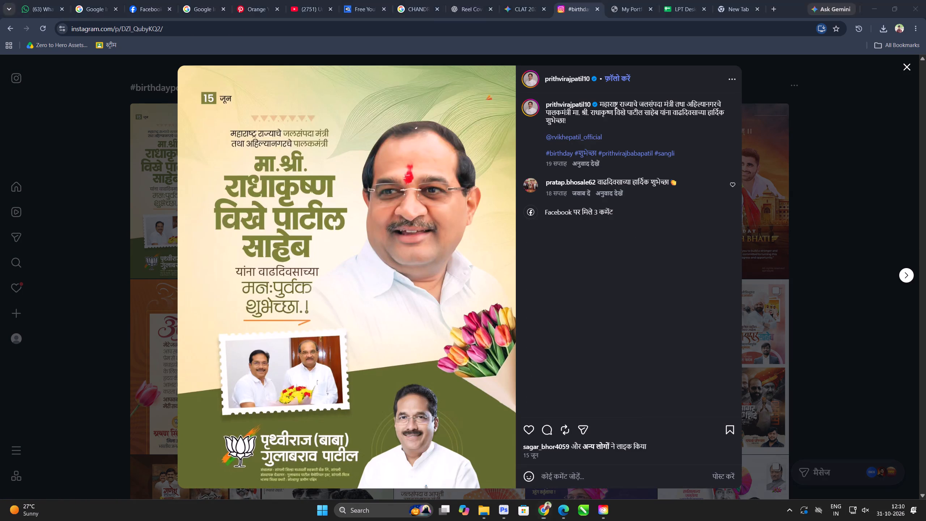
pyautogui.moveTo(173, 63); pyautogui.dragTo(495, 457)
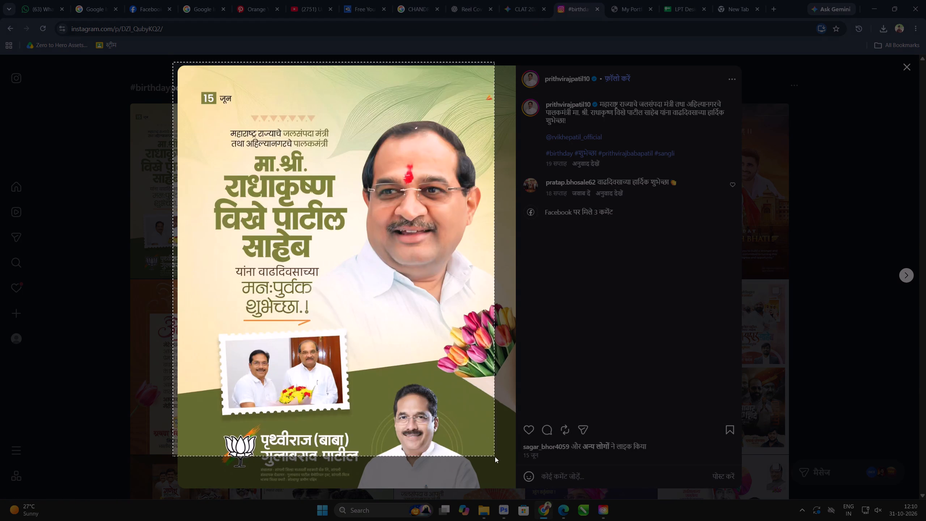
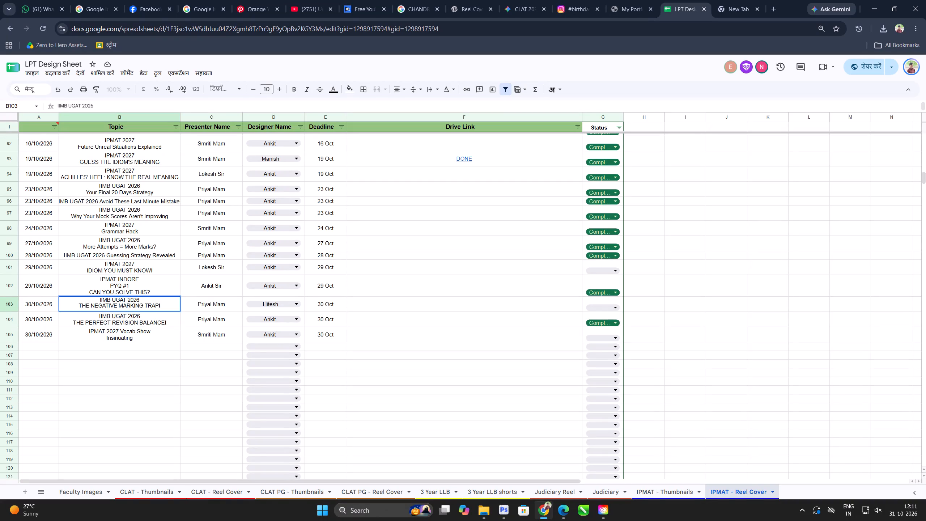
# Copy the full topic text "IIMB UGAT 2026 THE NEGATIVE MARKING TRAP!" from the 30/10/2026 row assigned to Hitesh.
pyautogui.keyDown('ctrl'); pyautogui.moveTo(161, 307); pyautogui.dragTo(64, 307); pyautogui.keyUp('ctrl')
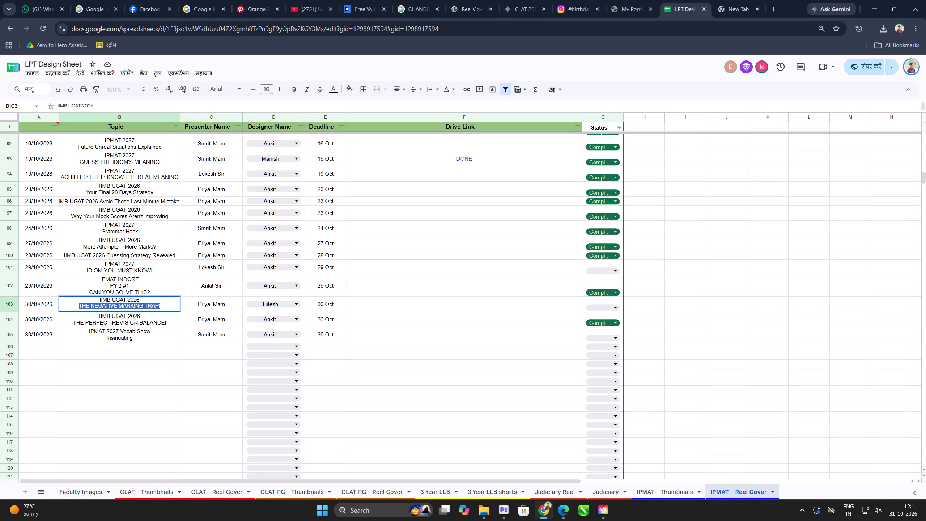
pyautogui.hotkey('ctrl', 'c')
pyautogui.hotkey('ctrl', 'c')
pyautogui.hotkey('ctrl', 'c')
pyautogui.doubleClick(150, 301)
pyautogui.hotkey('ctrl', 'a')
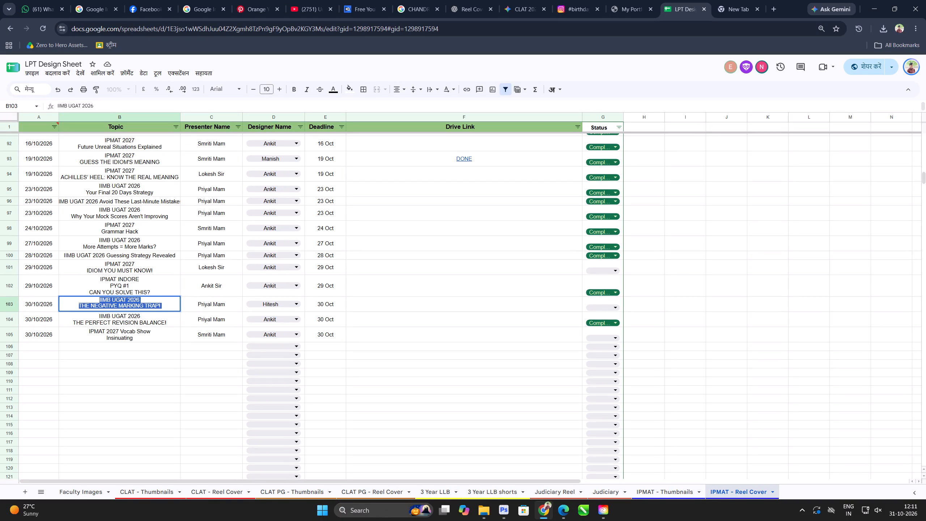
pyautogui.hotkey('ctrl', 'c')
# Switch to Photoshop and paste the copied topic as a text layer above the presenter's head, keeping only the line "IIMB UGAT 2026".
pyautogui.click(501, 511)
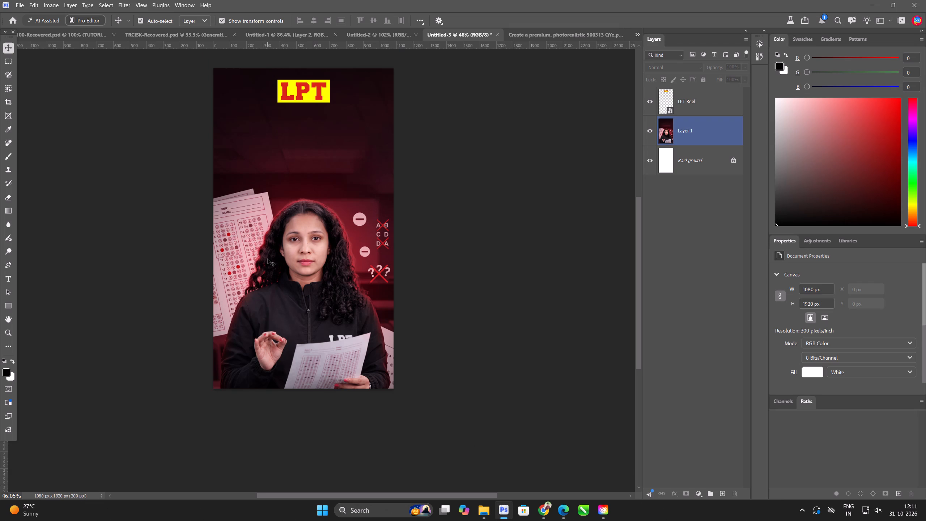
pyautogui.hotkey('ctrl', '0')
pyautogui.click(7, 281)
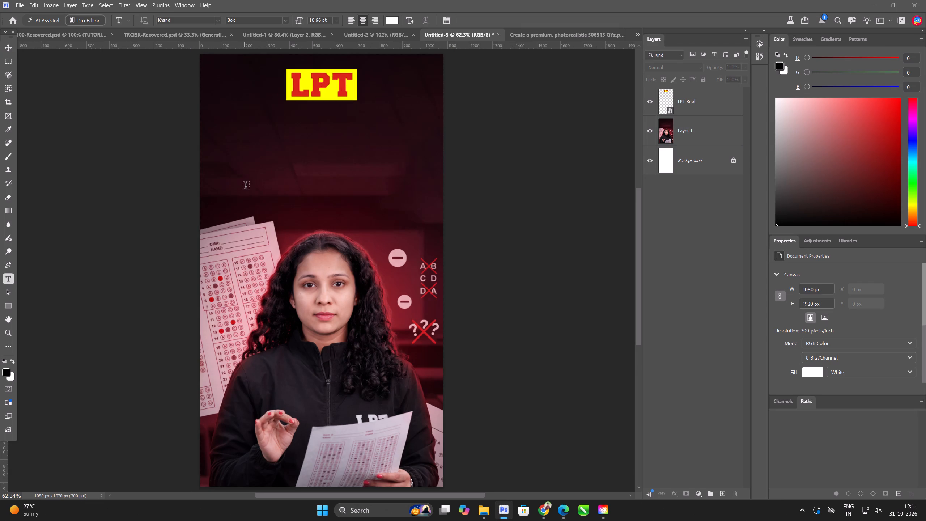
pyautogui.click(250, 179)
pyautogui.hotkey('ctrl', 'v')
pyautogui.hotkey('ctrl', 'a')
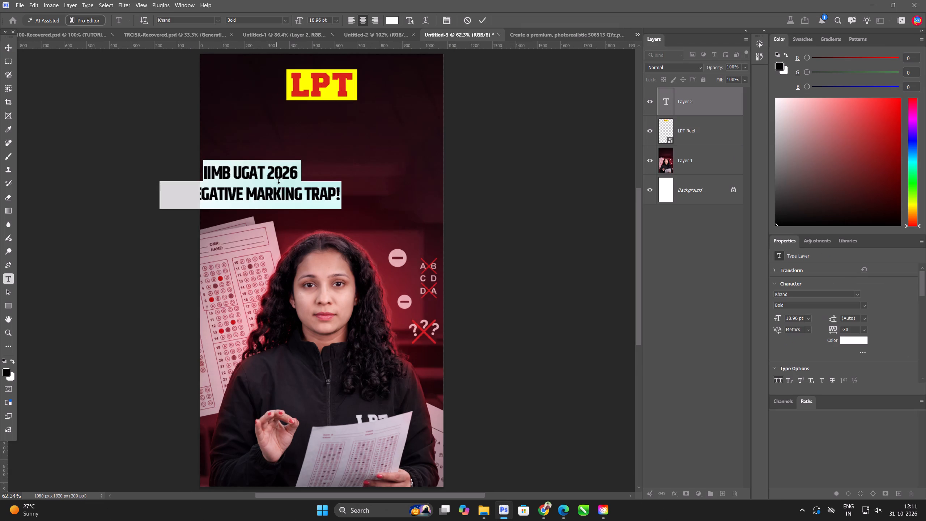
pyautogui.click(309, 192)
pyautogui.moveTo(341, 191); pyautogui.dragTo(127, 194)
pyautogui.press('BackSpace')
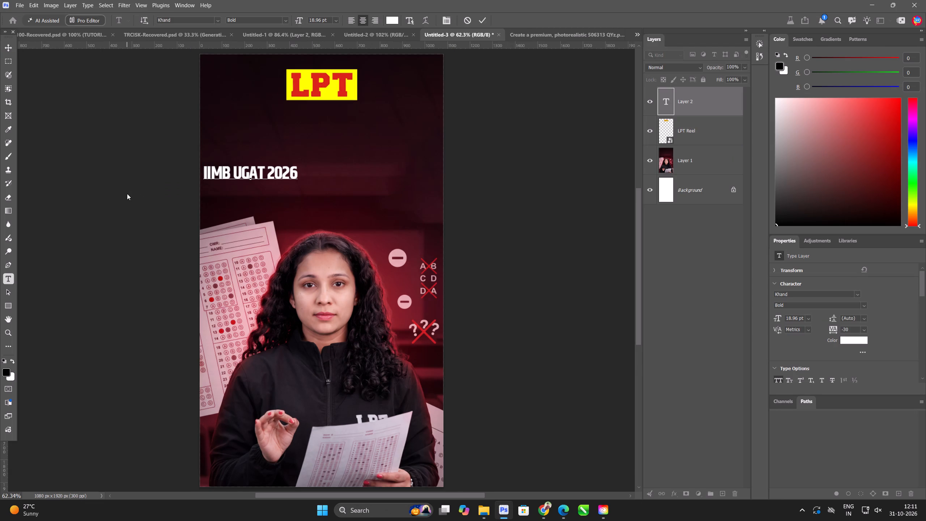
# Set the font of the whole IIMB UGAT 2026 text to Outfit Black.
pyautogui.hotkey('ctrl', 'a')
pyautogui.click(183, 21)
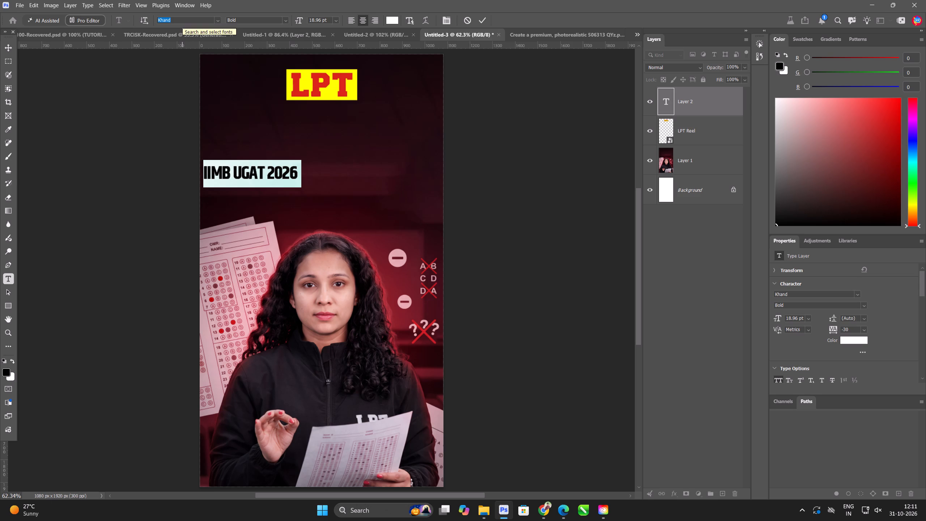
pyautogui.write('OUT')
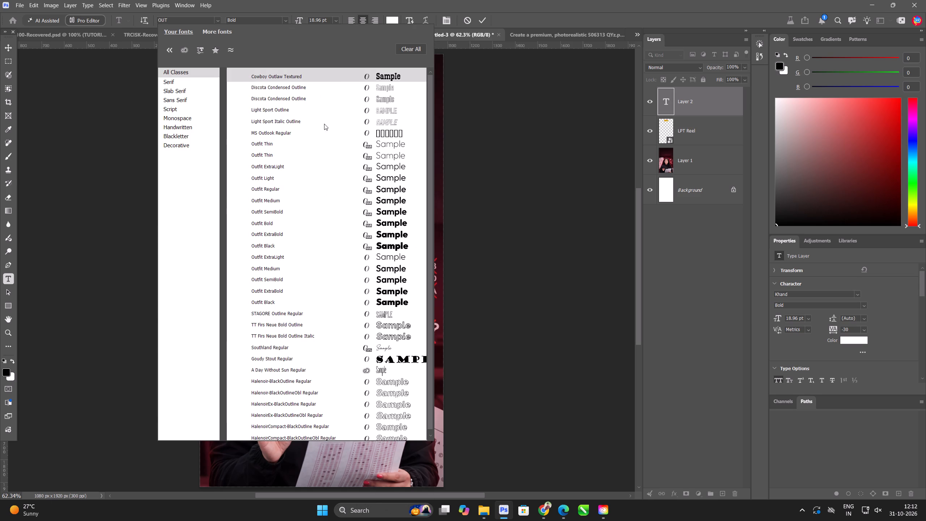
pyautogui.click(396, 247)
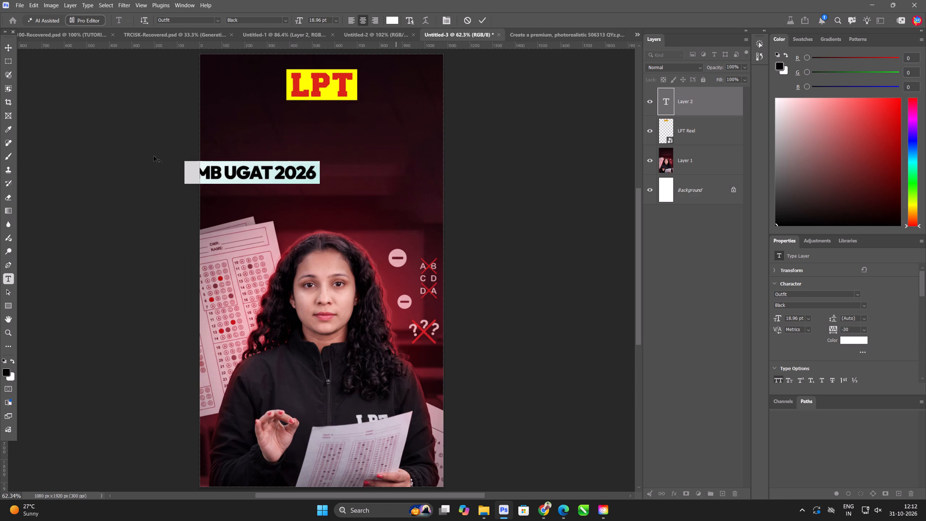
# Move the IIMB UGAT 2026 text fully inside the canvas, into the dark area just below the LPT logo.
pyautogui.click(8, 50)
pyautogui.moveTo(273, 178); pyautogui.dragTo(364, 148)
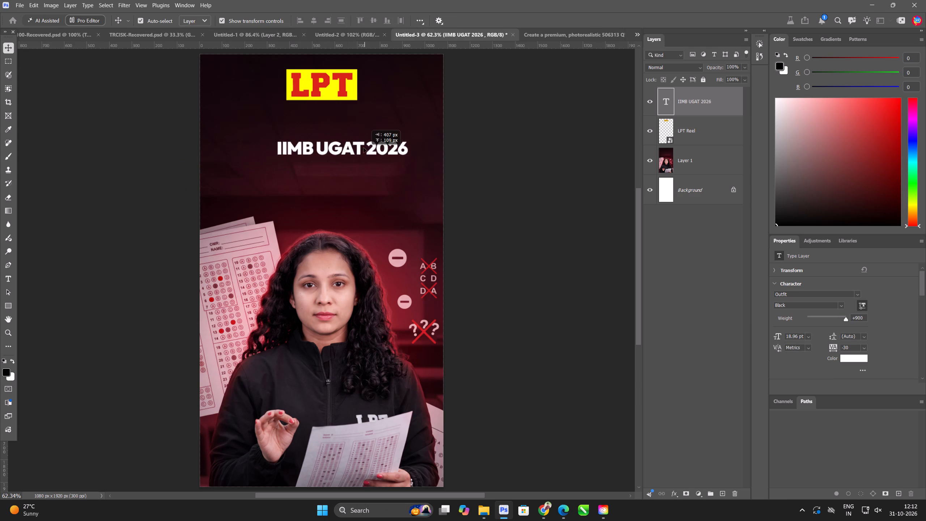
# Enlarge the "IIMB UGAT 2026" text to about 25 pt and centre it just below the LPT logo.
pyautogui.moveTo(364, 148); pyautogui.dragTo(346, 136)
pyautogui.moveTo(321, 168); pyautogui.dragTo(323, 187)
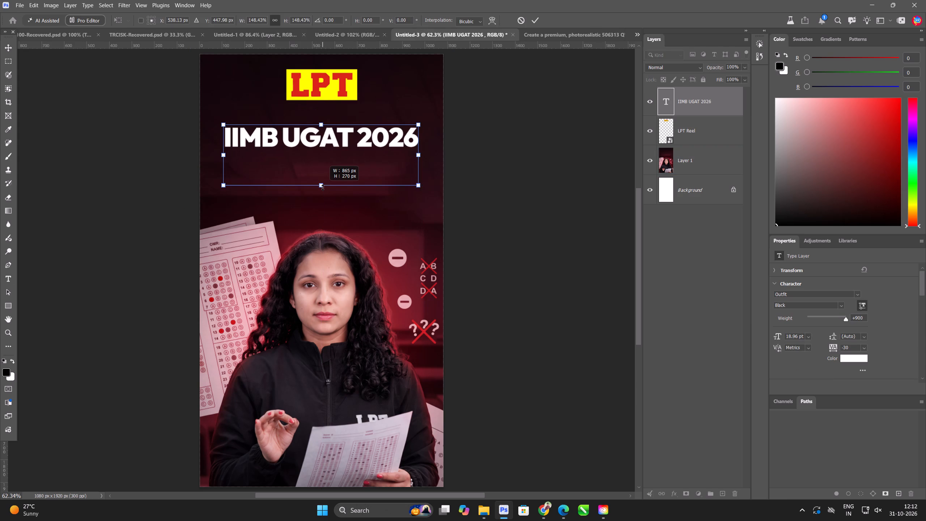
pyautogui.moveTo(323, 187); pyautogui.dragTo(320, 181)
pyautogui.moveTo(319, 152); pyautogui.dragTo(319, 146)
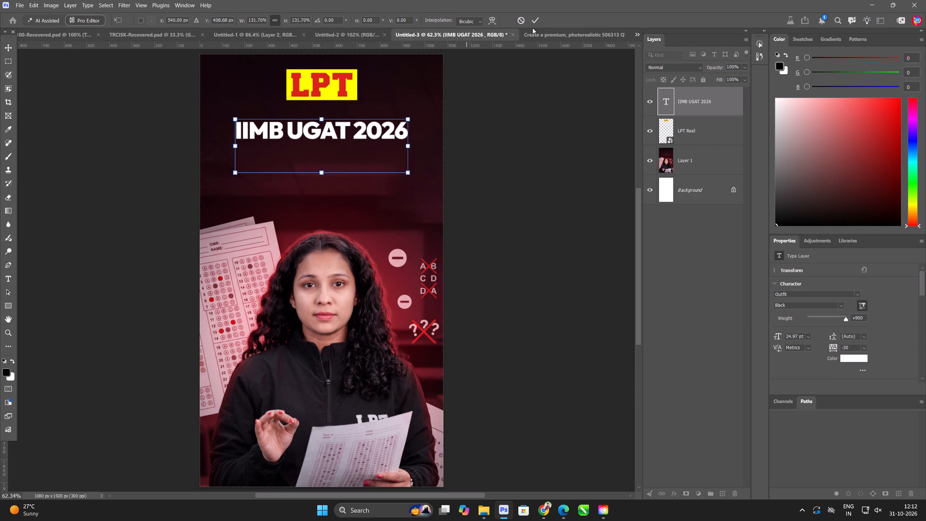
pyautogui.click(536, 19)
# Duplicate the "IIMB UGAT 2026" text below itself and replace its wording with "THE NEGATIVE MARKING TRAP!", broken before "MARKING".
pyautogui.keyDown('alt'); pyautogui.moveTo(345, 135); pyautogui.dragTo(348, 172); pyautogui.keyUp('alt')
pyautogui.doubleClick(348, 172)
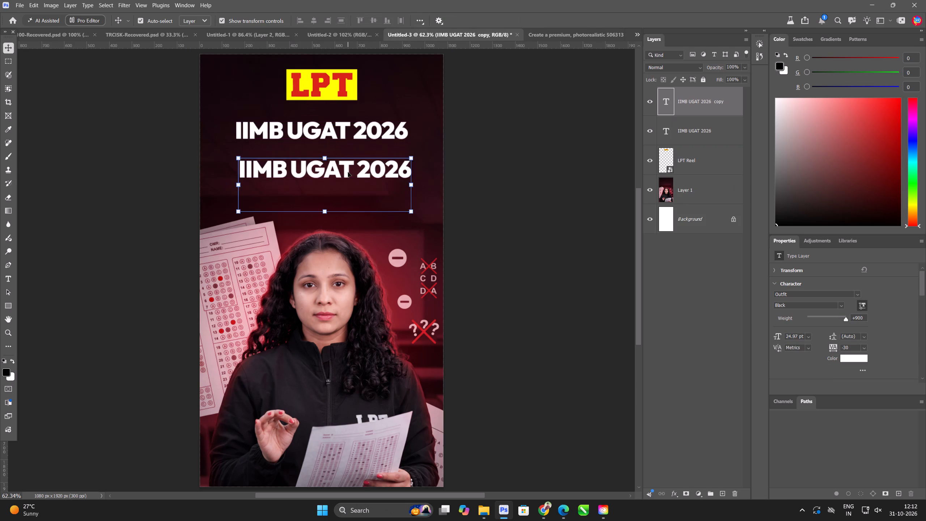
pyautogui.hotkey('ctrl', 'v')
pyautogui.hotkey('ctrl', 'a')
pyautogui.click(365, 188)
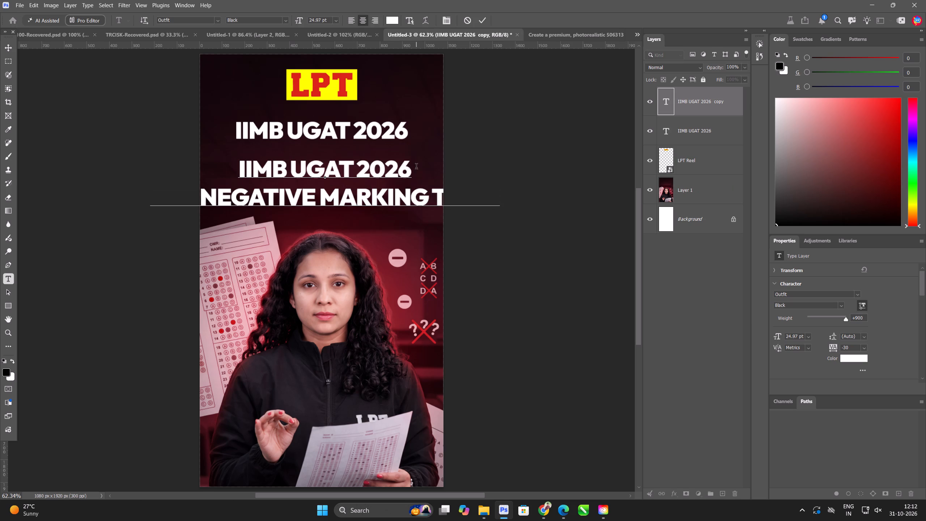
pyautogui.moveTo(416, 168); pyautogui.dragTo(160, 160)
pyautogui.press('BackSpace')
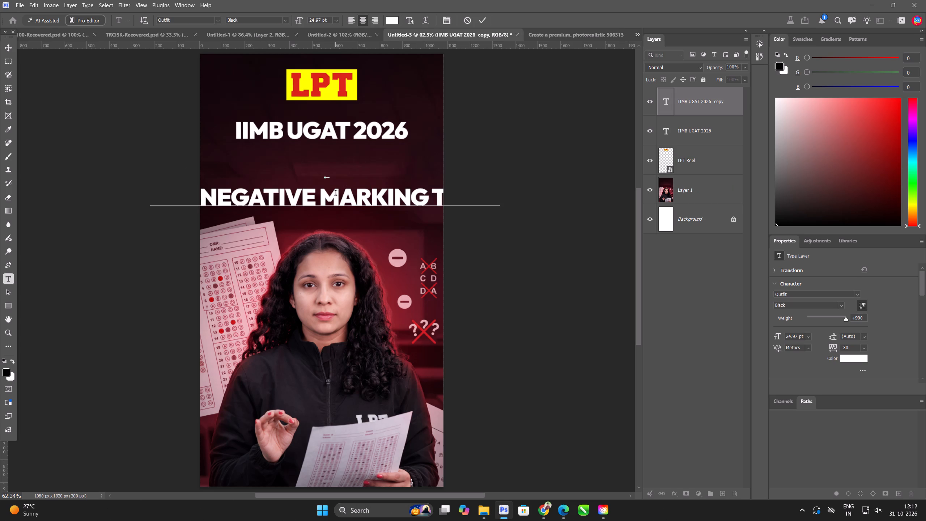
pyautogui.click(319, 194)
pyautogui.press('Return')
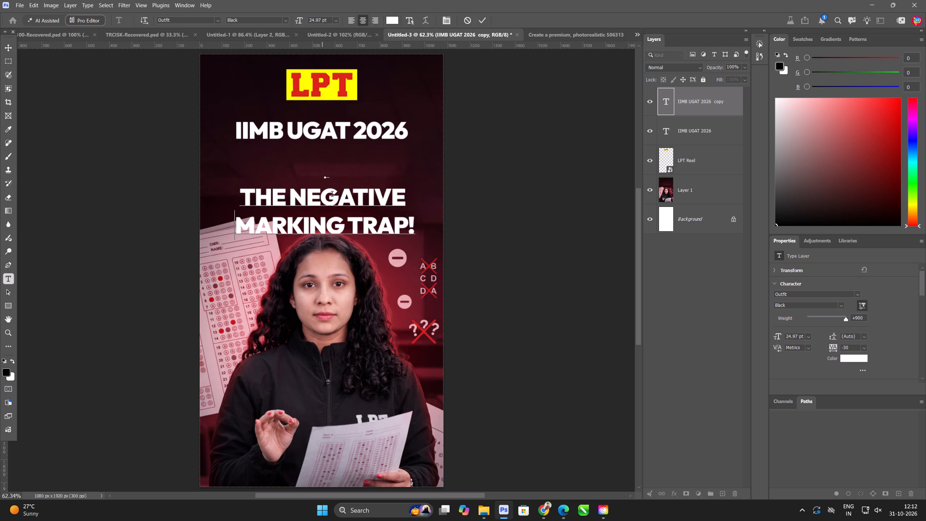
# Set the leading of the "THE NEGATIVE MARKING TRAP!" text to 27 pt.
pyautogui.scroll(3, 357, 196)
pyautogui.hotkey('ctrl', 'a')
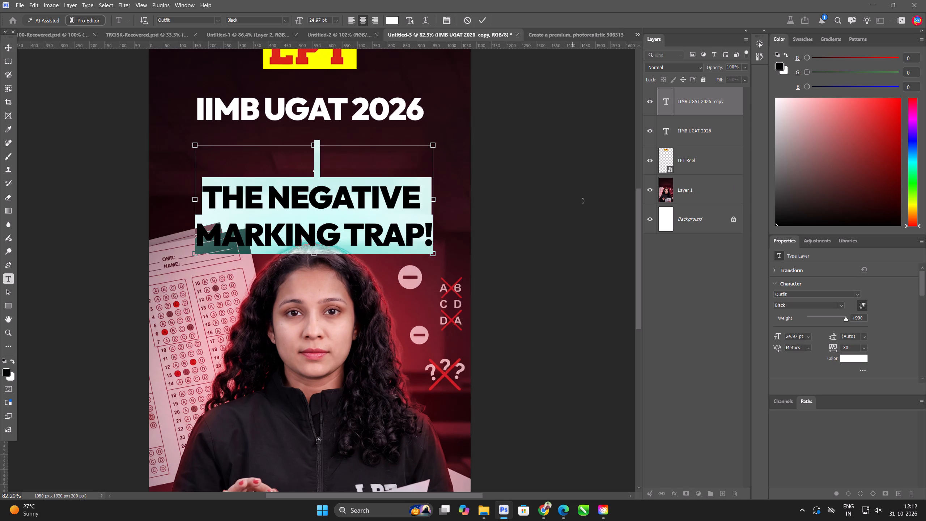
pyautogui.hotkey('ctrl', 'a')
pyautogui.click(833, 336)
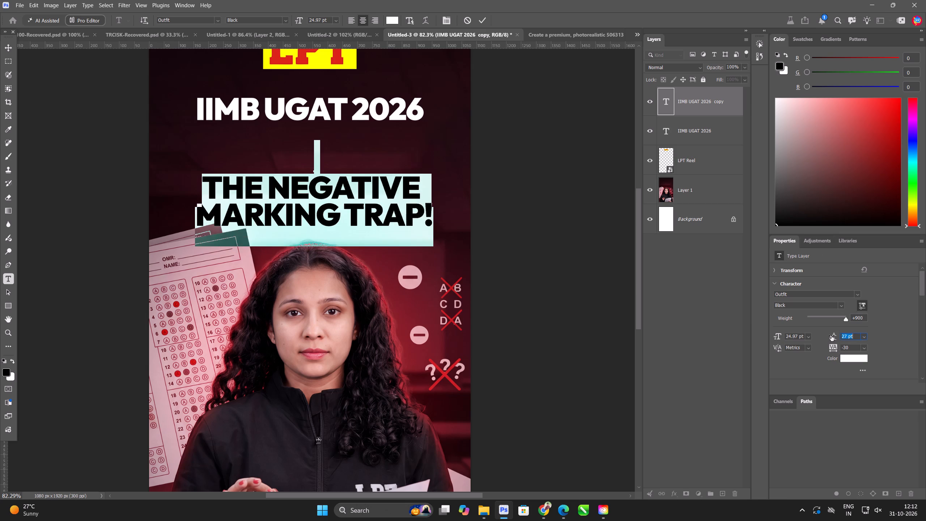
pyautogui.click(8, 47)
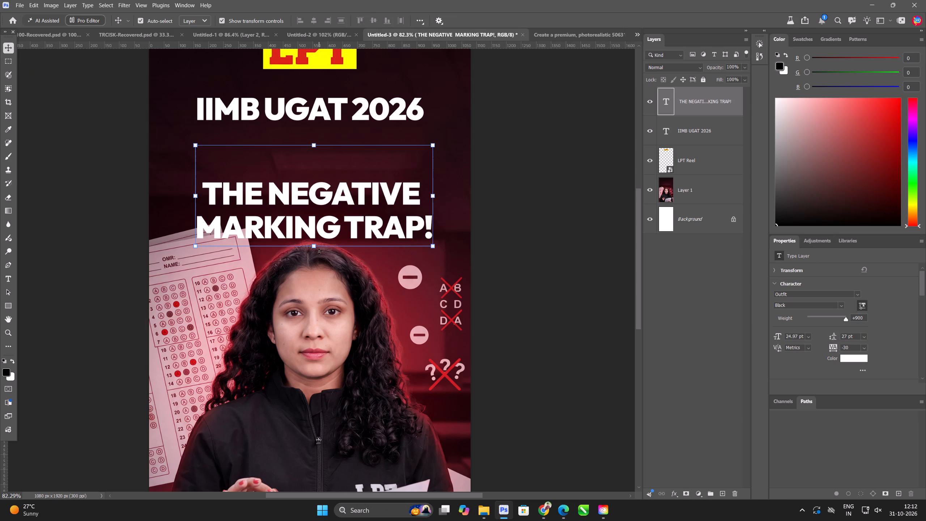
# Enlarge "THE NEGATIVE MARKING TRAP!" to about 30 pt and place it centred directly beneath "IIMB UGAT 2026".
pyautogui.moveTo(313, 248); pyautogui.dragTo(308, 270)
pyautogui.moveTo(309, 259); pyautogui.dragTo(309, 215)
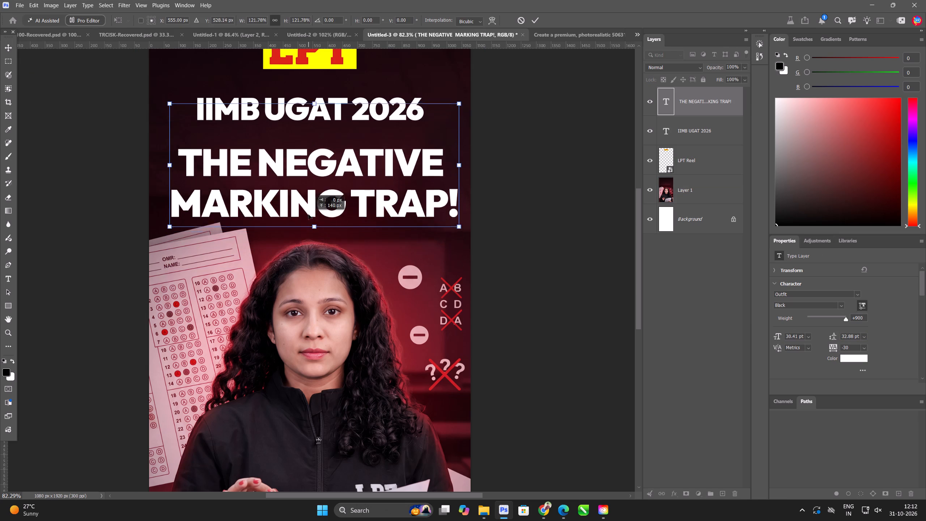
pyautogui.moveTo(309, 215); pyautogui.dragTo(306, 199)
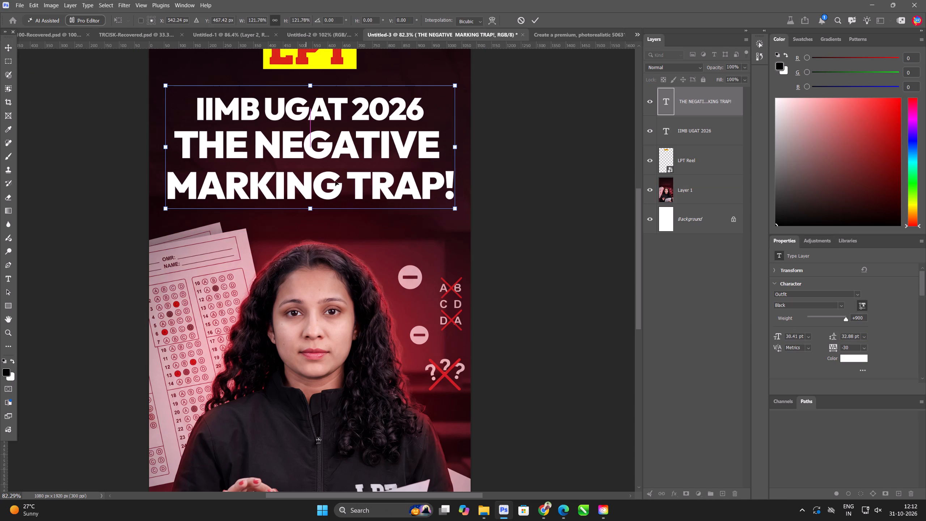
pyautogui.click(534, 19)
pyautogui.click(554, 190)
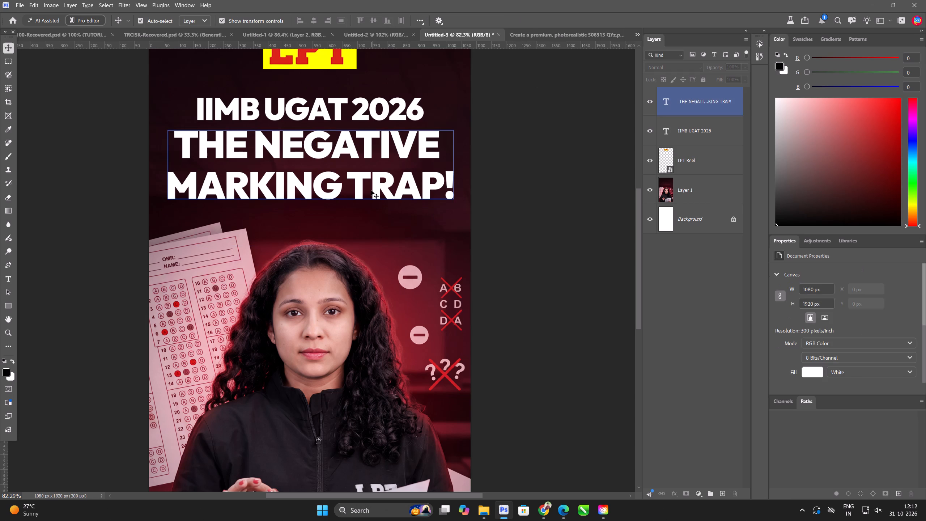
pyautogui.click(498, 203)
pyautogui.click(284, 185)
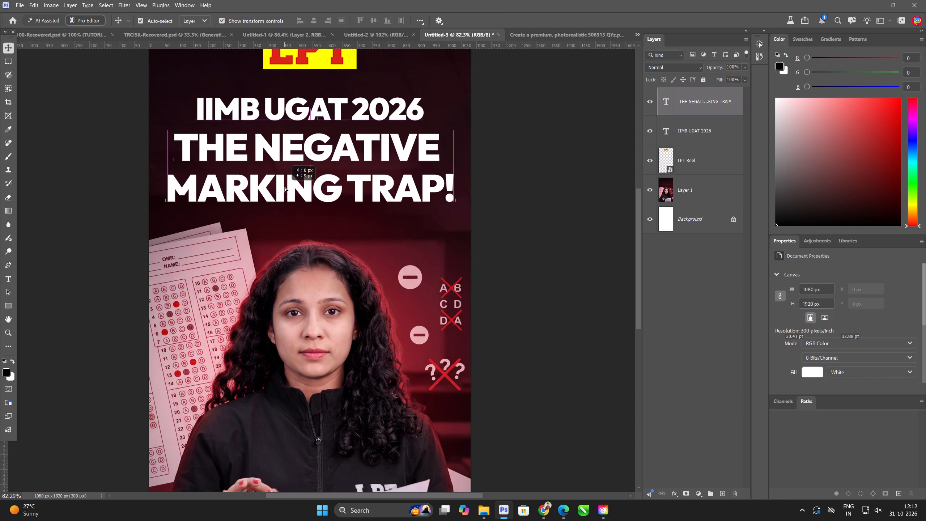
pyautogui.click(109, 175)
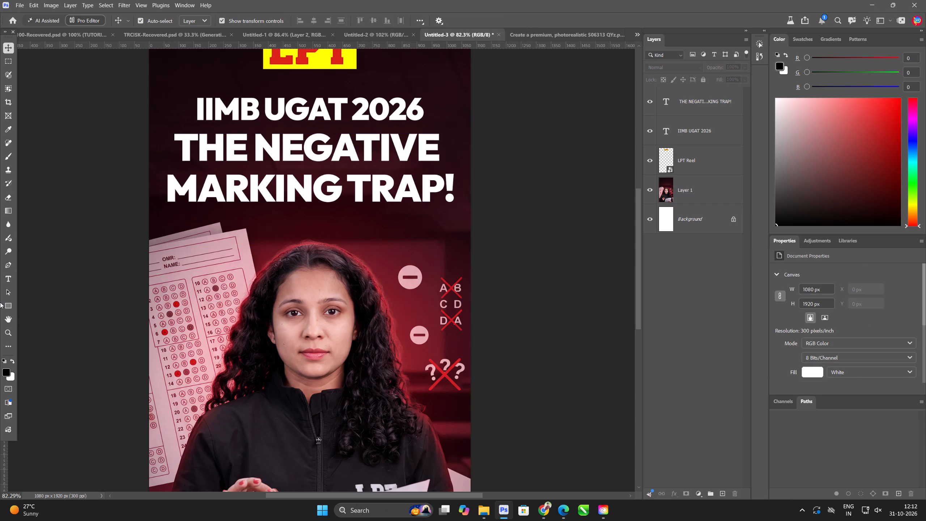
# Draw a red rectangle about 956 × 130 px over "THE NEGATIVE" and move its layer beneath that text.
pyautogui.moveTo(5, 304); pyautogui.dragTo(9, 301)
pyautogui.moveTo(167, 129); pyautogui.dragTo(257, 157)
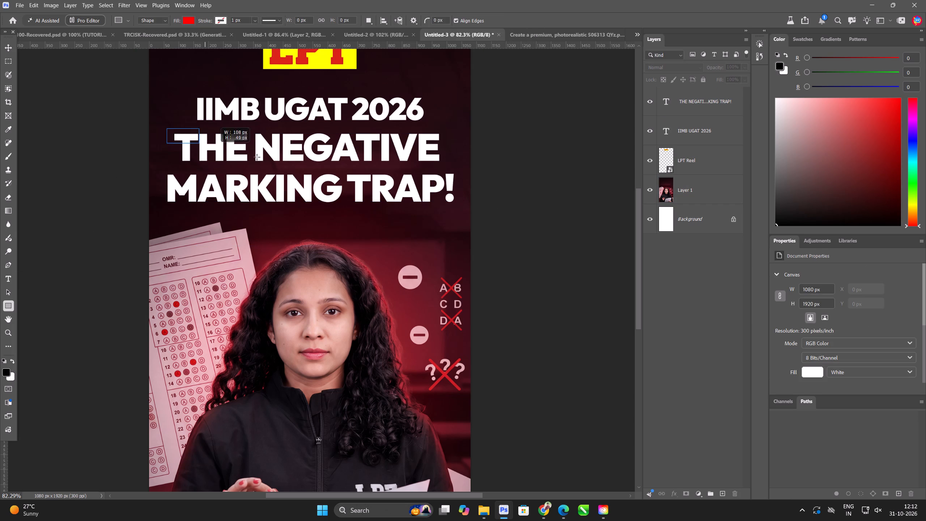
pyautogui.moveTo(257, 157); pyautogui.dragTo(451, 167)
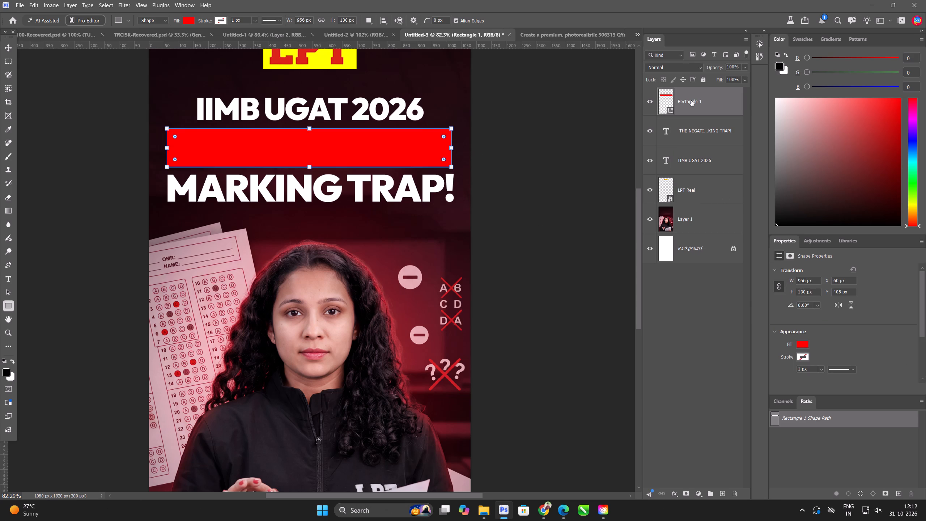
pyautogui.moveTo(697, 100); pyautogui.dragTo(706, 140)
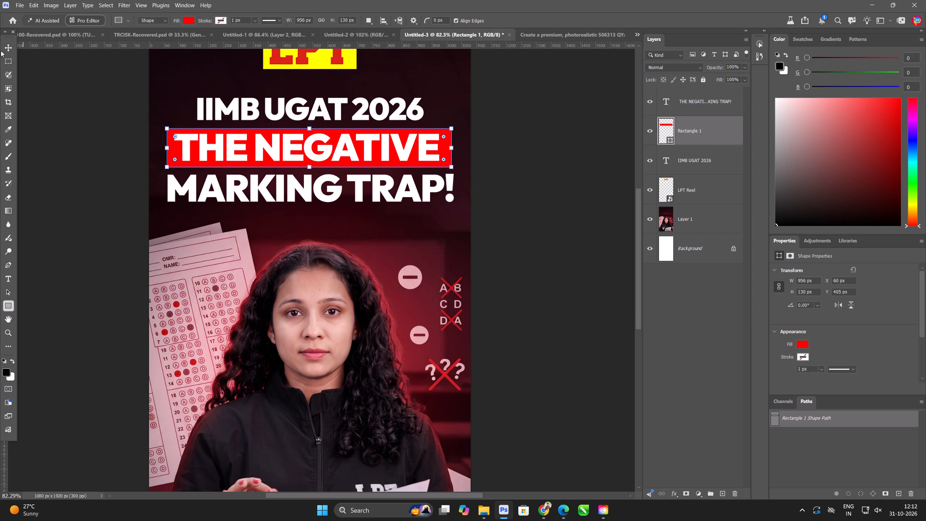
# Recolour the "MARKING TRAP!" line to yellow FFFF00.
pyautogui.click(7, 50)
pyautogui.doubleClick(282, 197)
pyautogui.click(190, 182)
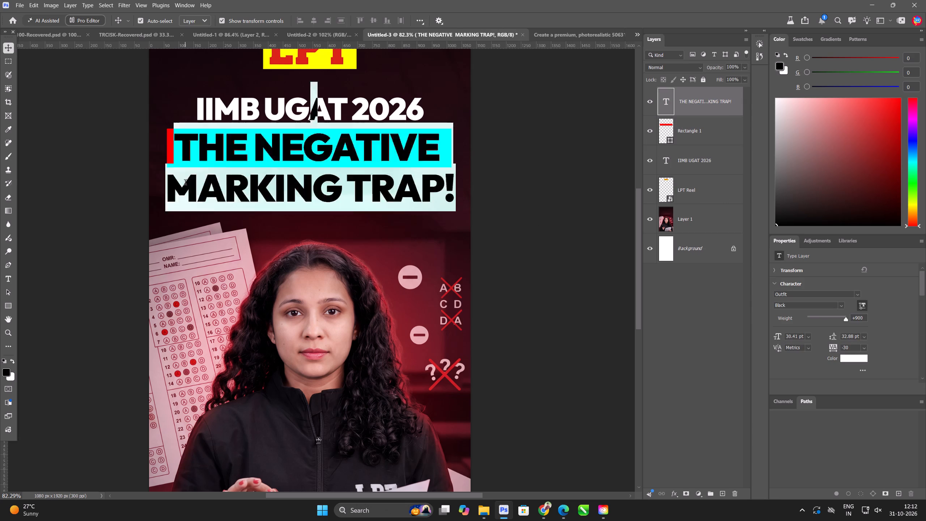
pyautogui.moveTo(166, 182); pyautogui.dragTo(523, 206)
pyautogui.click(391, 23)
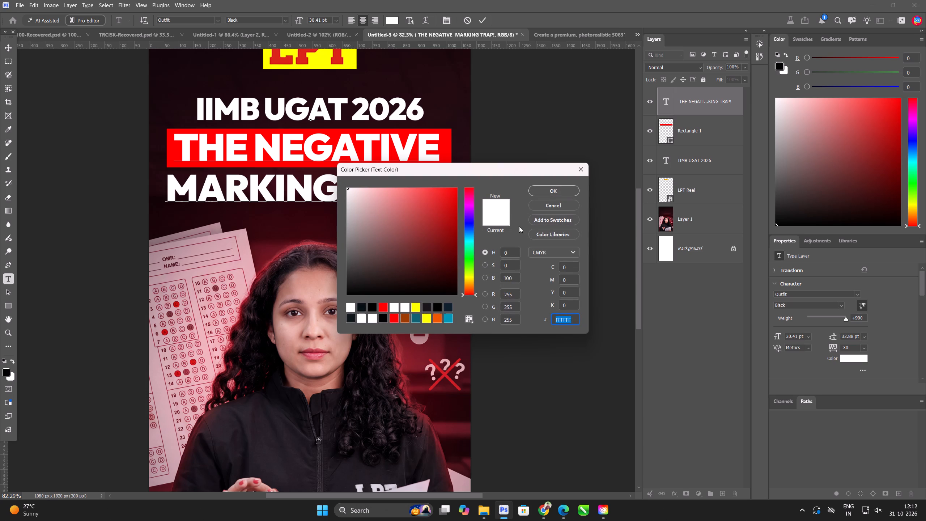
pyautogui.write('FFFF00')
pyautogui.press('Return')
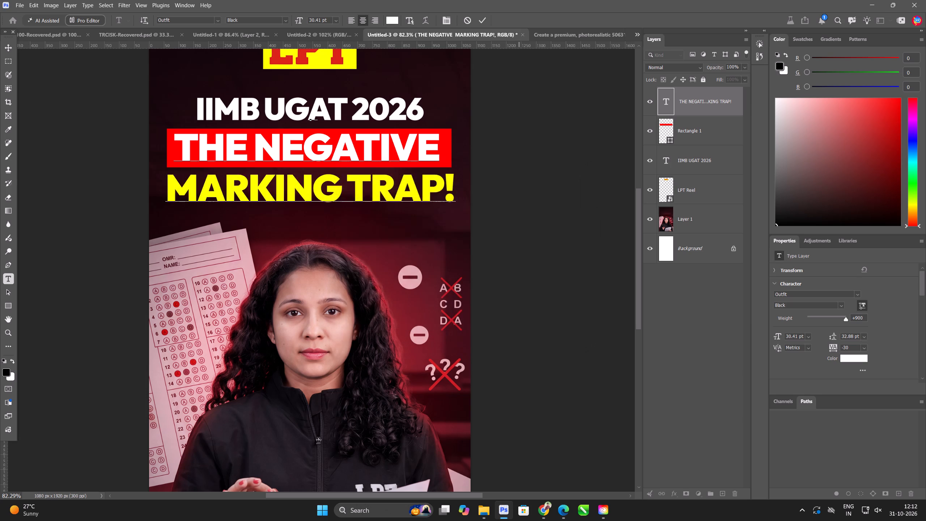
pyautogui.click(8, 46)
pyautogui.click(131, 175)
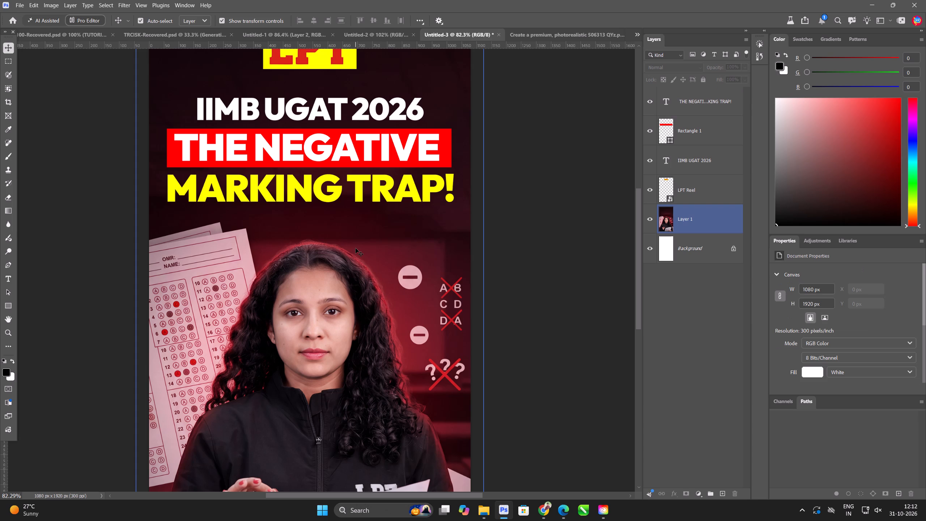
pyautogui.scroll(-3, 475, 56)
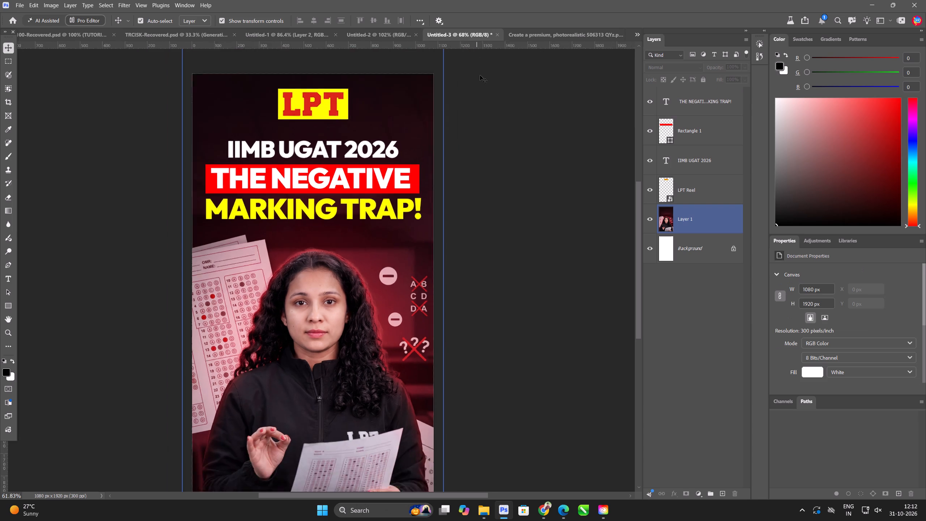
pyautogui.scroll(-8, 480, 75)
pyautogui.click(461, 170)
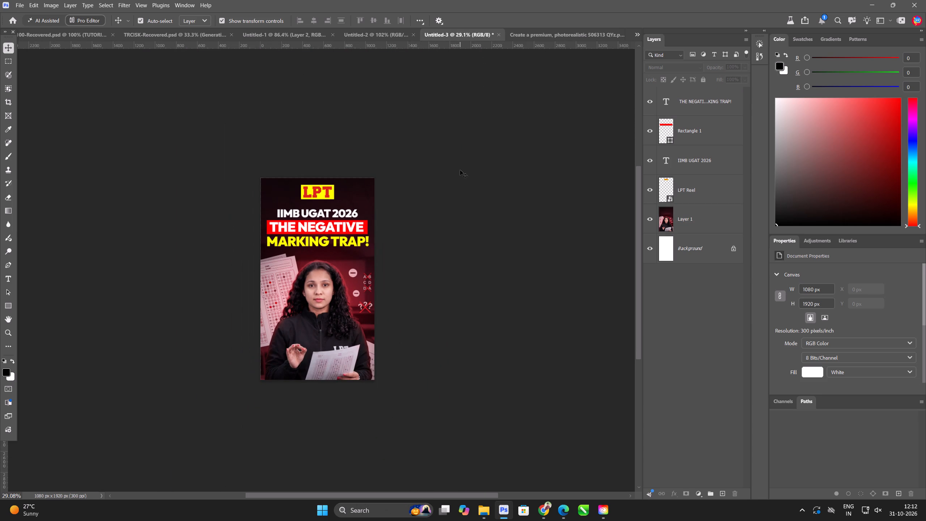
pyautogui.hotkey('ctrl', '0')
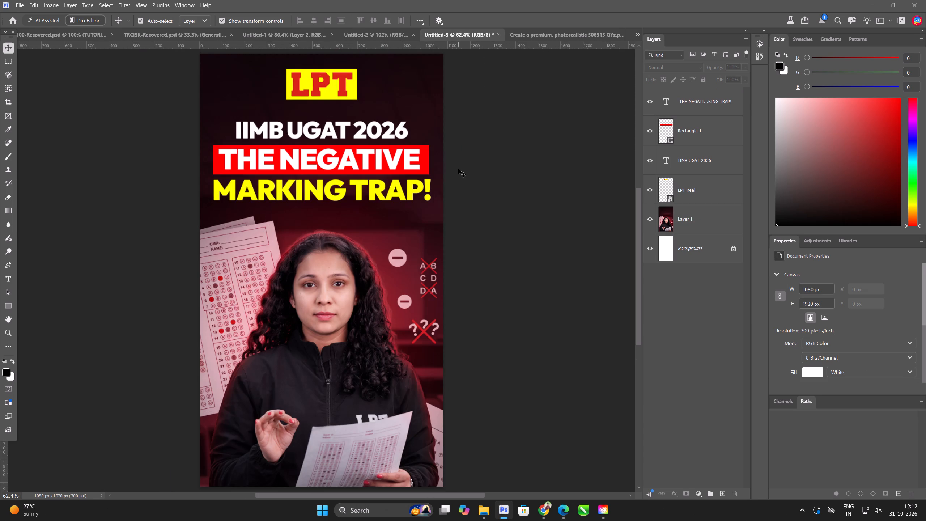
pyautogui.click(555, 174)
# Stamp all visible layers into a new top layer and convert it to a smart object.
pyautogui.hotkey('ctrl', 'alt', 'a')
pyautogui.hotkey('ctrl', 'alt', 'shift', 'e')
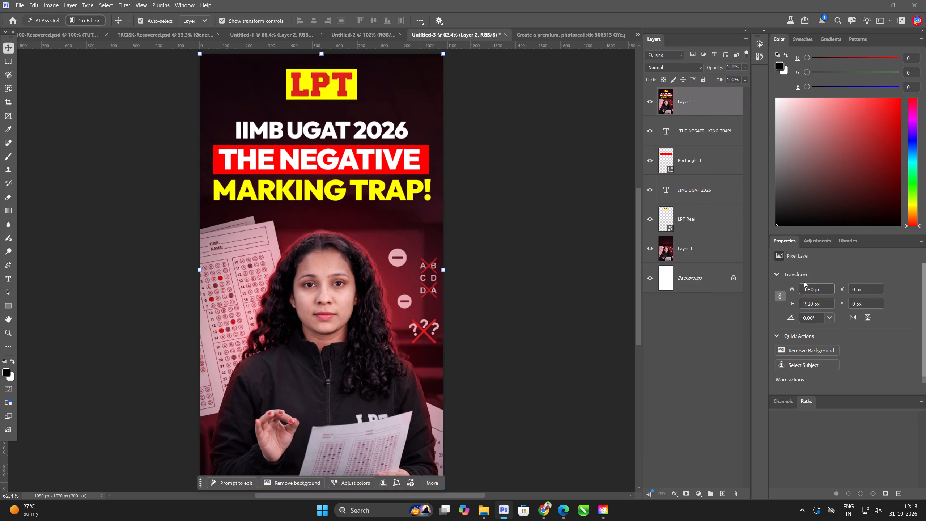
pyautogui.hotkey('ctrl', 'alt', 'q')
# Apply the Camera Raw filter to the merged layer with the TONE user preset, resetting Exposure to its default.
pyautogui.hotkey('ctrl', 'shift', 'a')
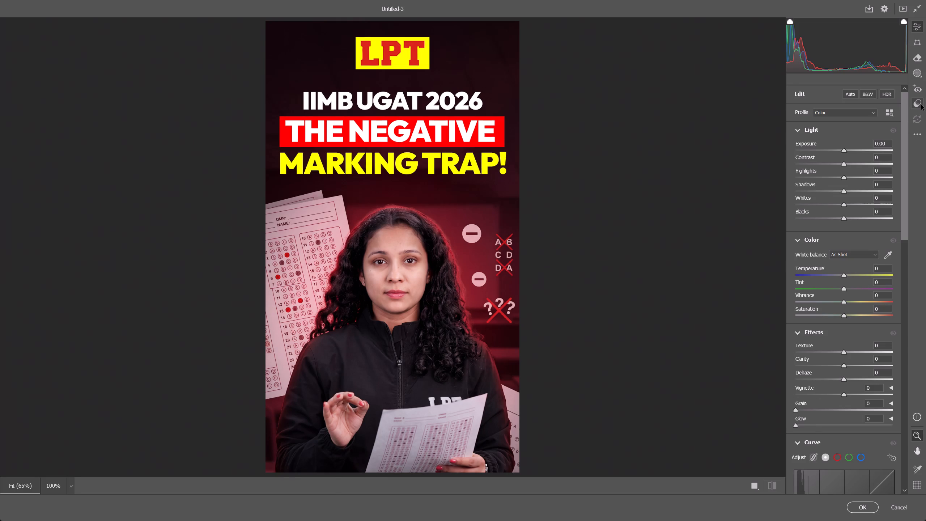
pyautogui.click(921, 104)
pyautogui.click(824, 208)
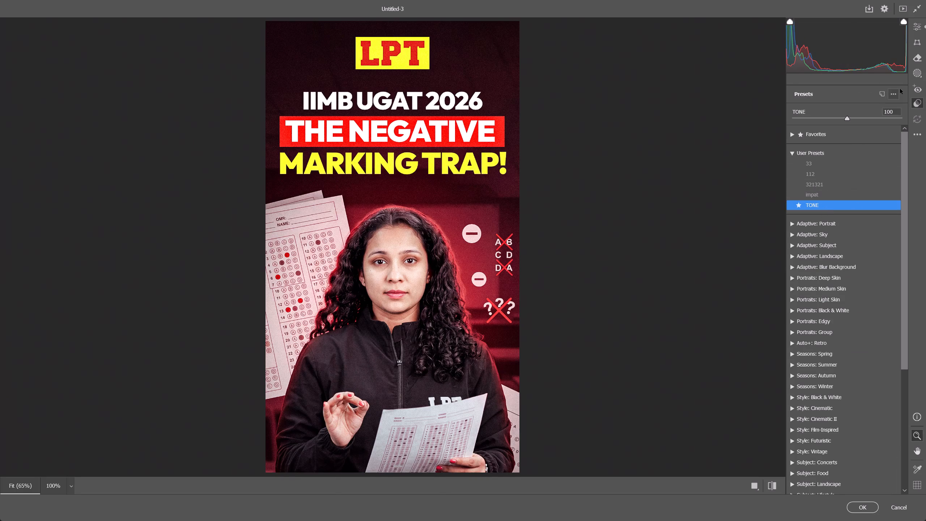
pyautogui.click(919, 31)
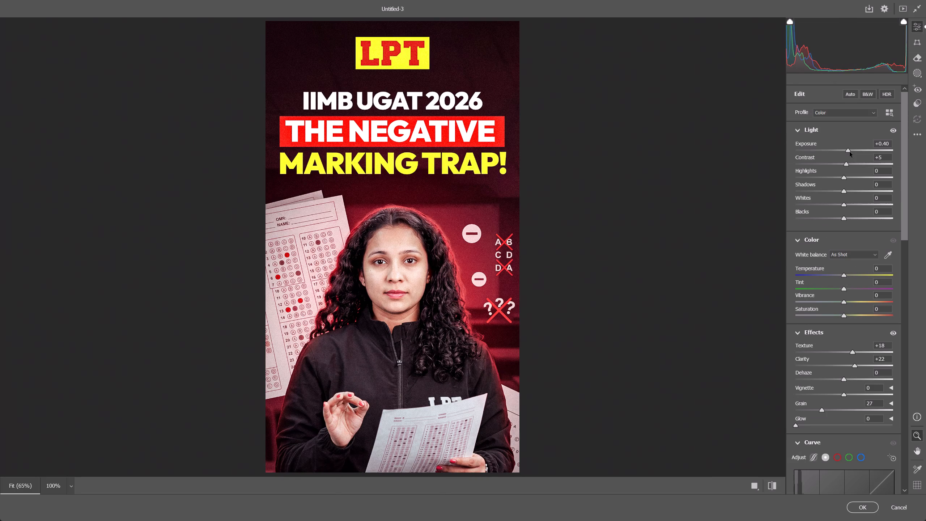
pyautogui.doubleClick(850, 152)
pyautogui.press('Return')
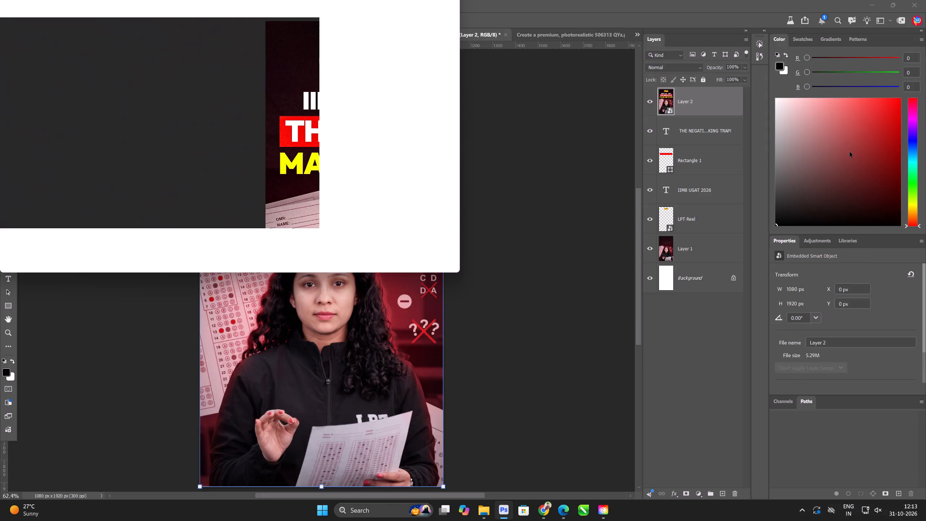
# Save a JPEG copy of the cover as Untitled-3.jpg in the 31-10 folder.
pyautogui.hotkey('ctrl', 'alt', 's')
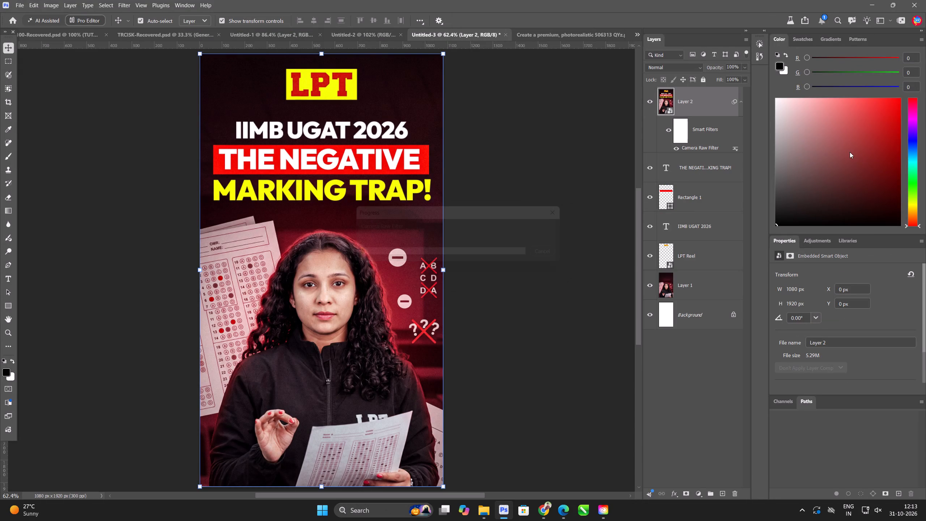
pyautogui.click(104, 368)
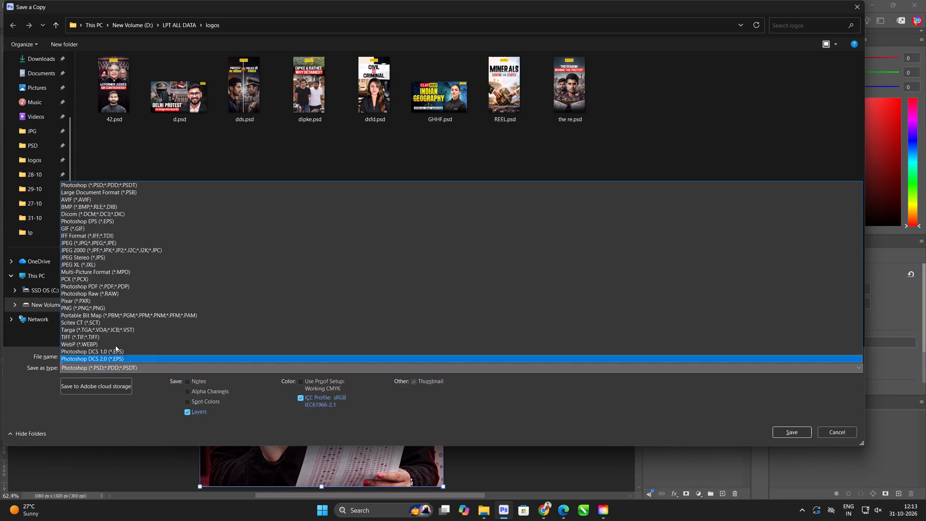
pyautogui.click(156, 243)
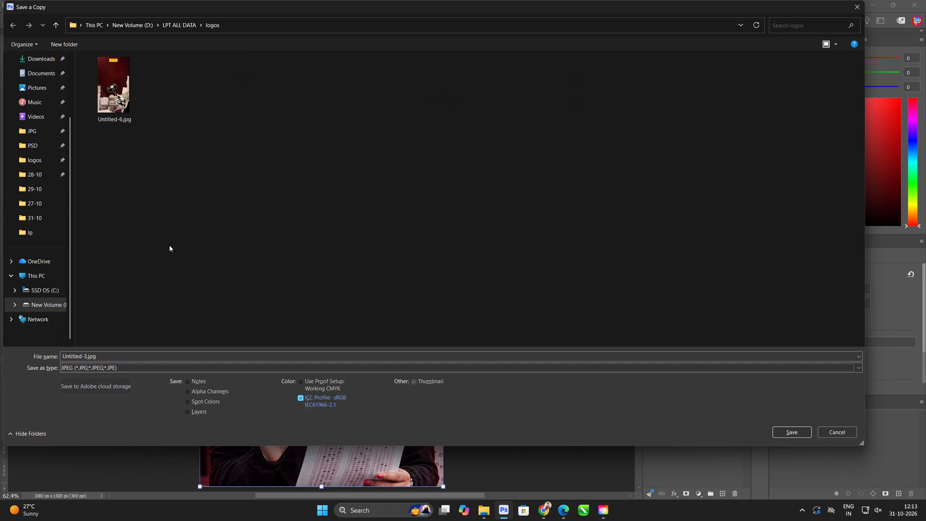
pyautogui.click(45, 213)
pyautogui.click(785, 430)
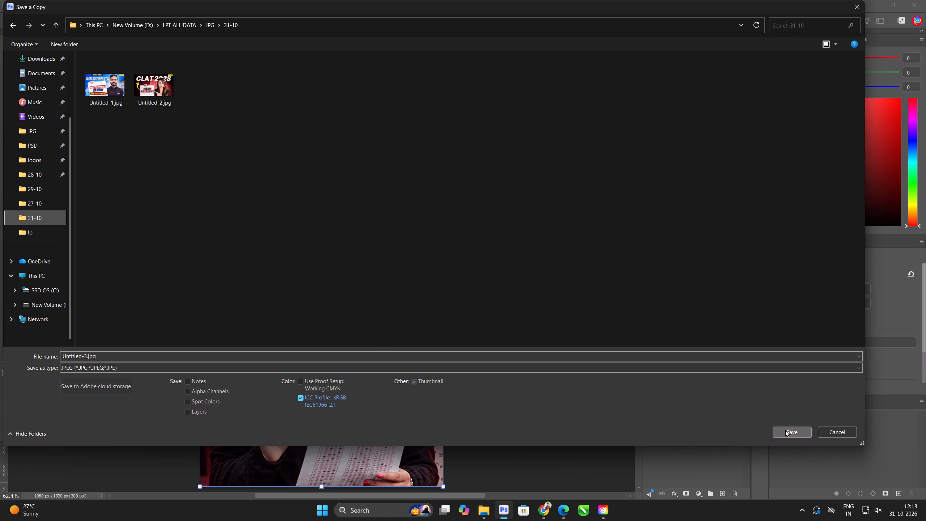
pyautogui.press('Return')
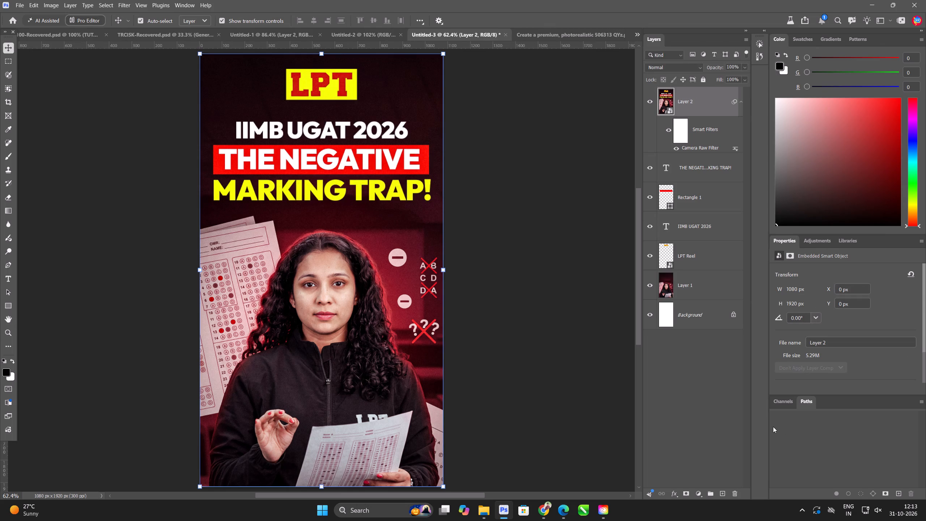
# Switch to Chrome with the LPT Design Sheet open.
pyautogui.click(546, 514)
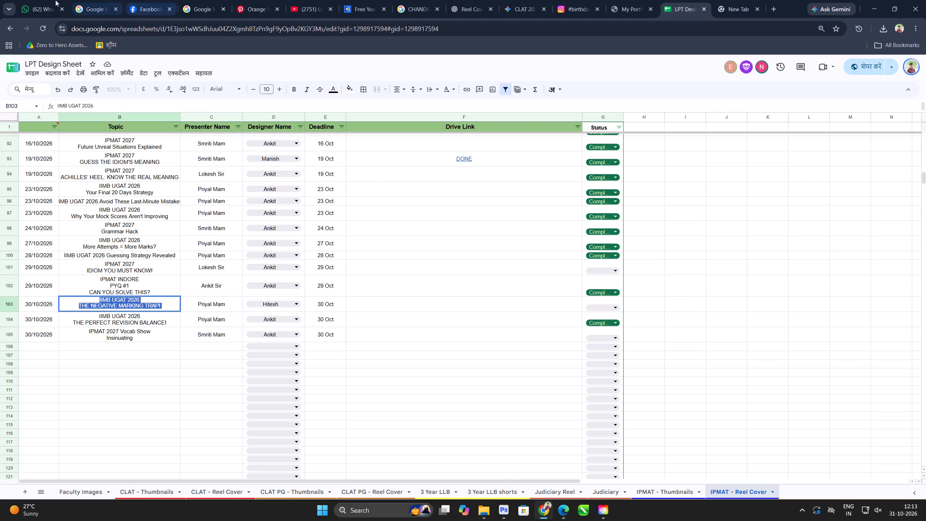
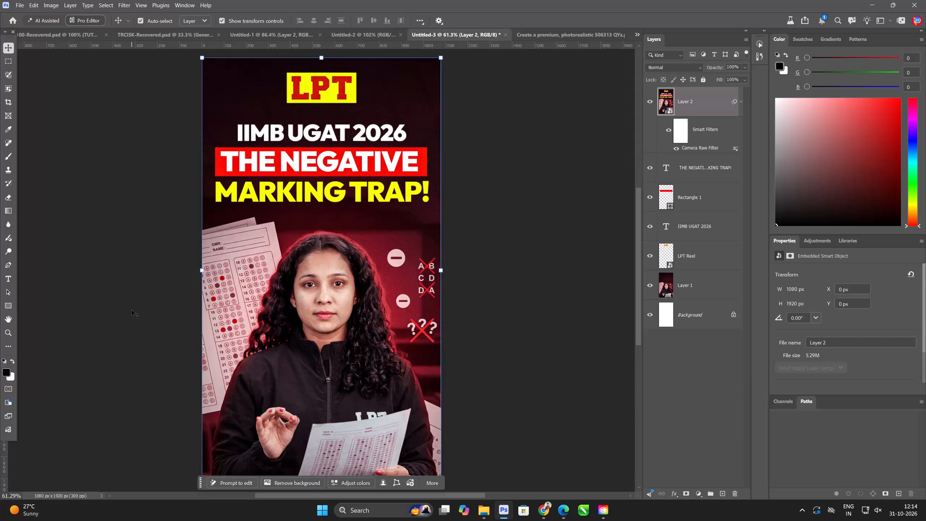
# Examine the woman's face and eyes on the graded reel cover up close, finishing with the whole cover in view.
pyautogui.click(132, 309)
pyautogui.scroll(-6, 325, 278)
pyautogui.scroll(1, 326, 278)
pyautogui.scroll(-5, 326, 278)
pyautogui.scroll(13, 326, 278)
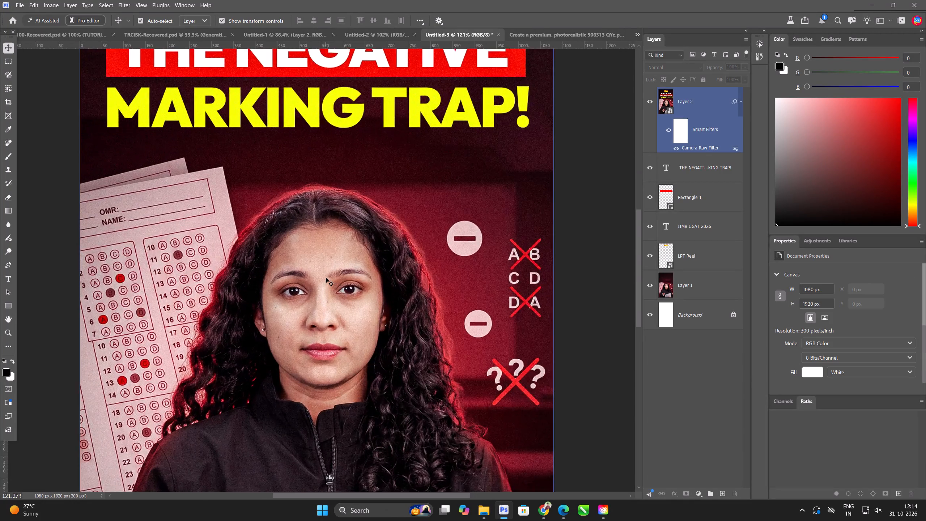
pyautogui.scroll(20, 326, 278)
pyautogui.scroll(2, 326, 278)
pyautogui.scroll(1, 288, 297)
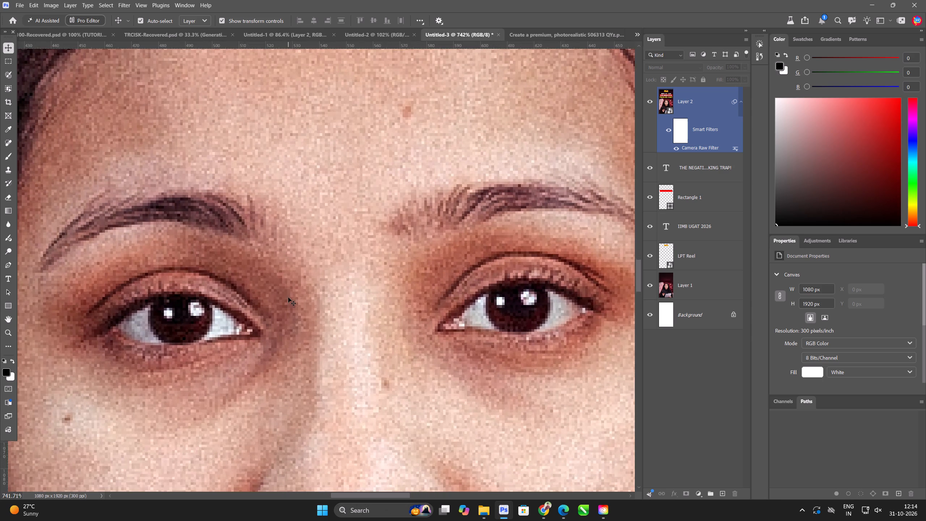
pyautogui.scroll(-6, 288, 297)
pyautogui.scroll(4, 354, 299)
pyautogui.scroll(1, 220, 283)
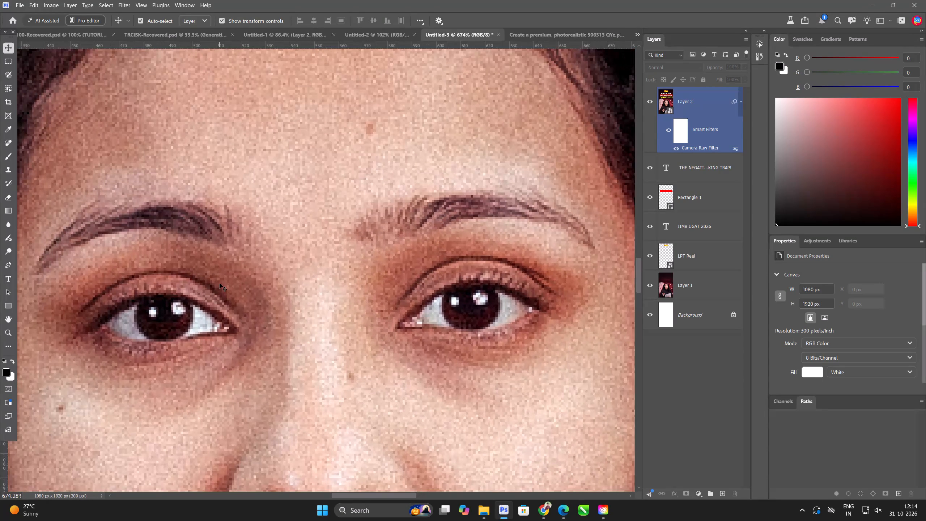
pyautogui.hotkey('ctrl', '0')
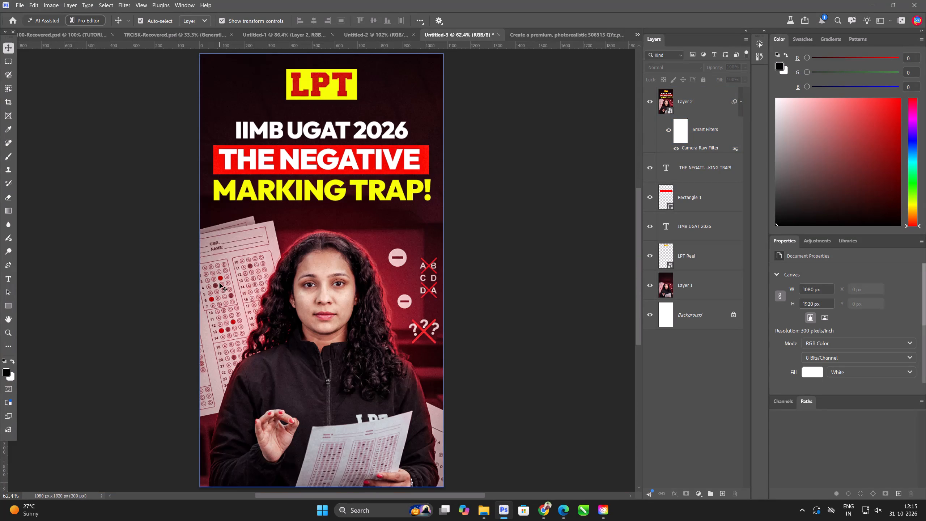
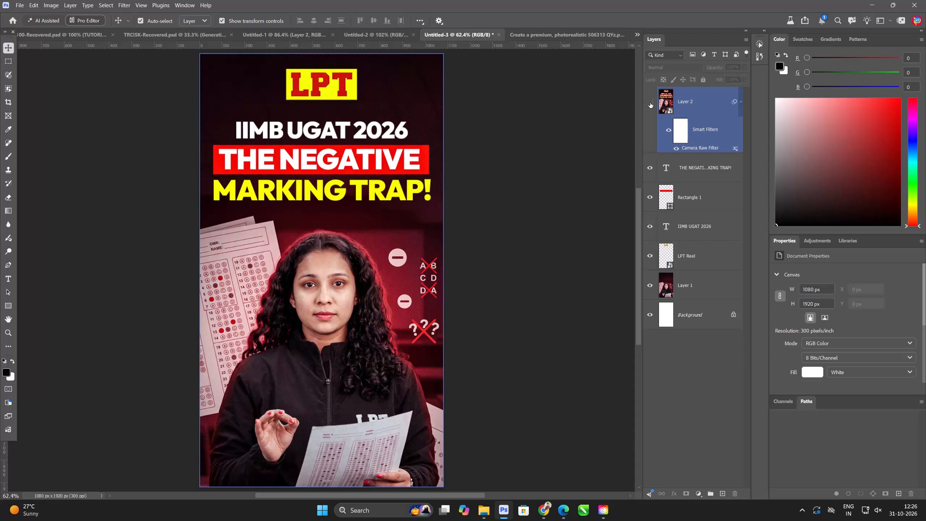
# Place the woman's cutout photo LPT04645.png from the recent files into the reel cover as an embedded layer.
pyautogui.scroll(13, 225, 367)
pyautogui.scroll(3, 511, 272)
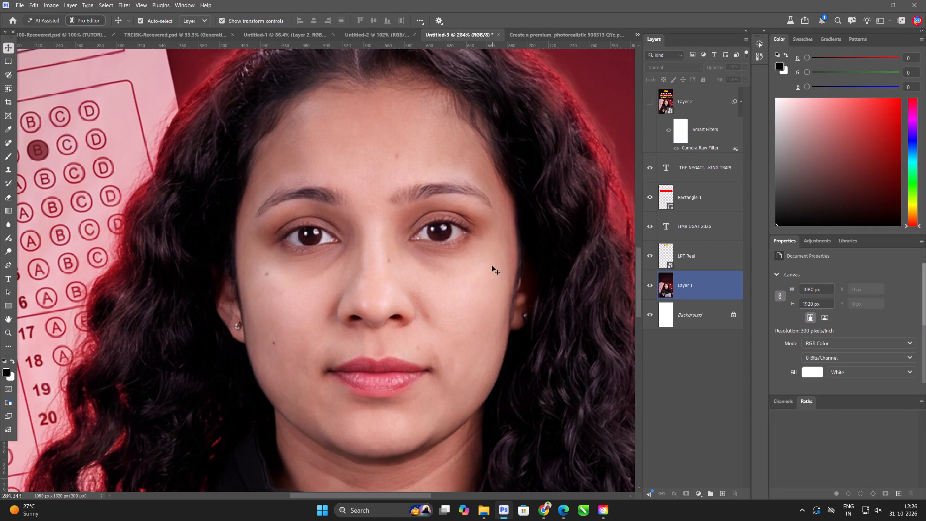
pyautogui.hotkey('ctrl', 'shift', 'm')
pyautogui.scroll(5, 39, 75)
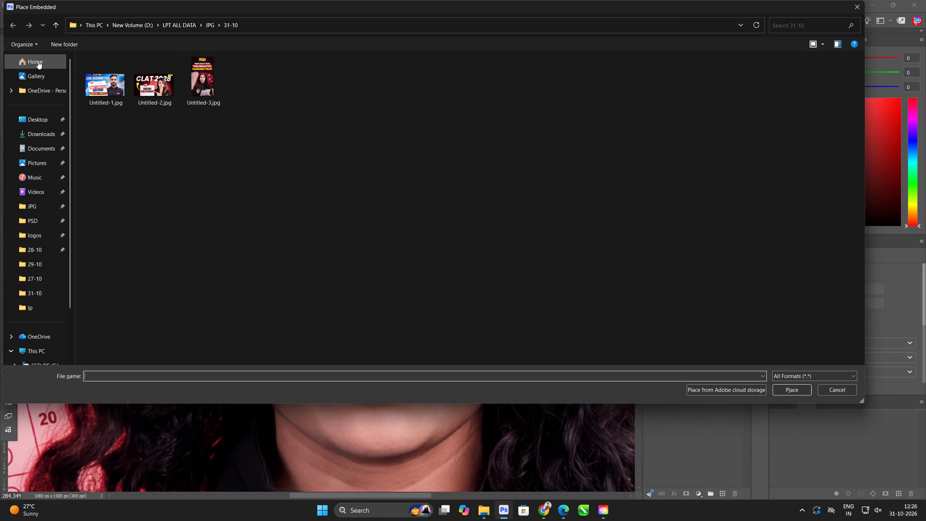
pyautogui.click(38, 61)
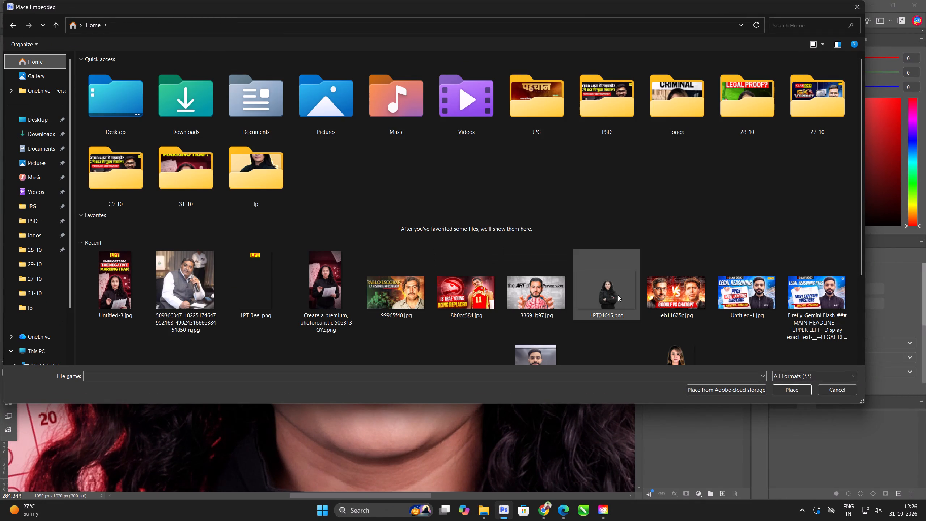
pyautogui.doubleClick(603, 288)
# Scale the placed cutout to about 947 × 1458 px and position it over the woman on the cover.
pyautogui.scroll(-7, 432, 202)
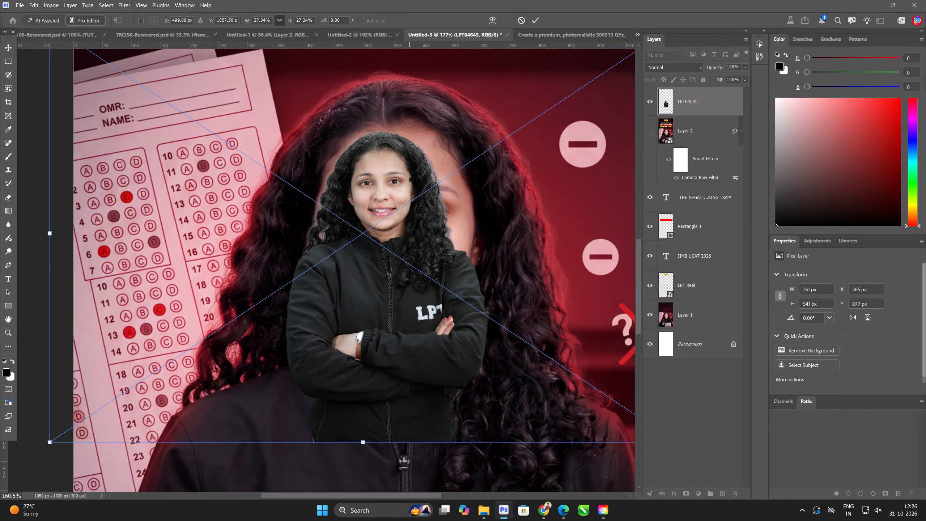
pyautogui.scroll(-11, 409, 177)
pyautogui.moveTo(498, 201); pyautogui.dragTo(660, 206)
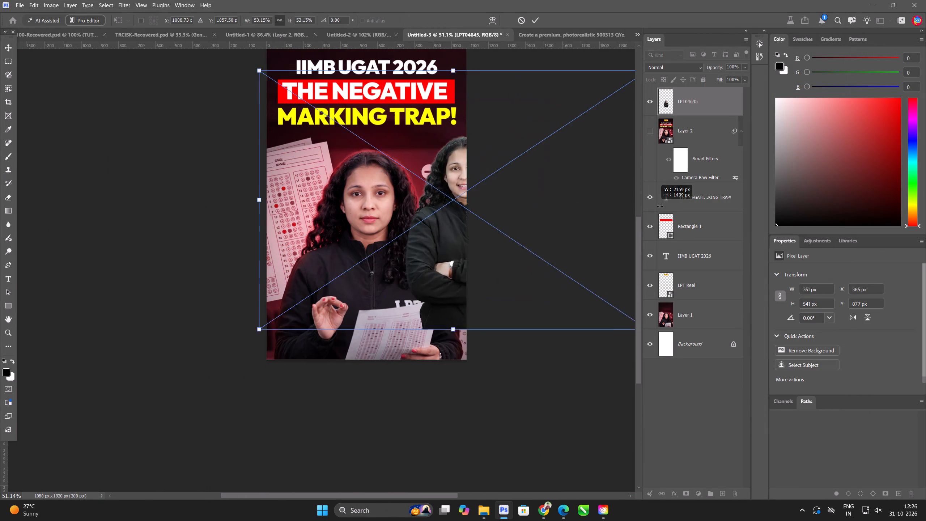
pyautogui.moveTo(660, 206); pyautogui.dragTo(635, 198)
pyautogui.moveTo(409, 222); pyautogui.dragTo(264, 252)
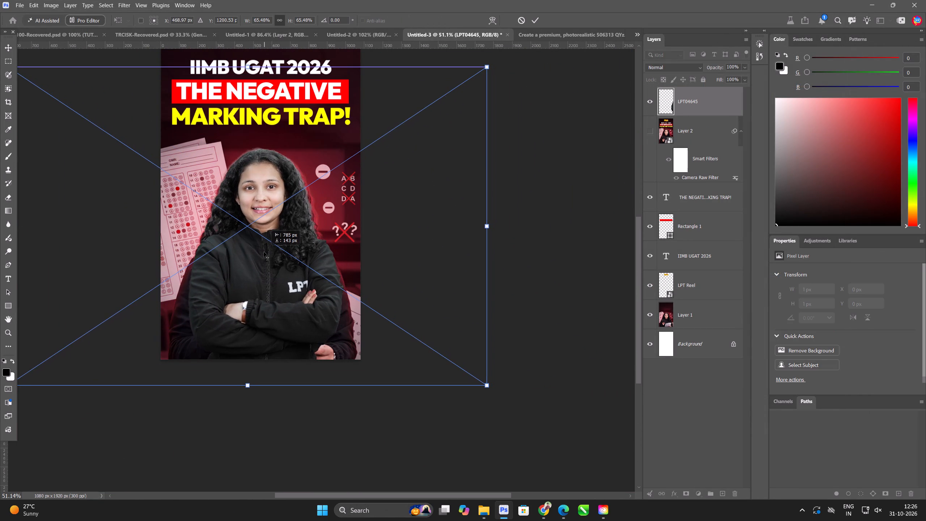
pyautogui.moveTo(264, 252); pyautogui.dragTo(262, 252)
pyautogui.moveTo(487, 235); pyautogui.dragTo(532, 233)
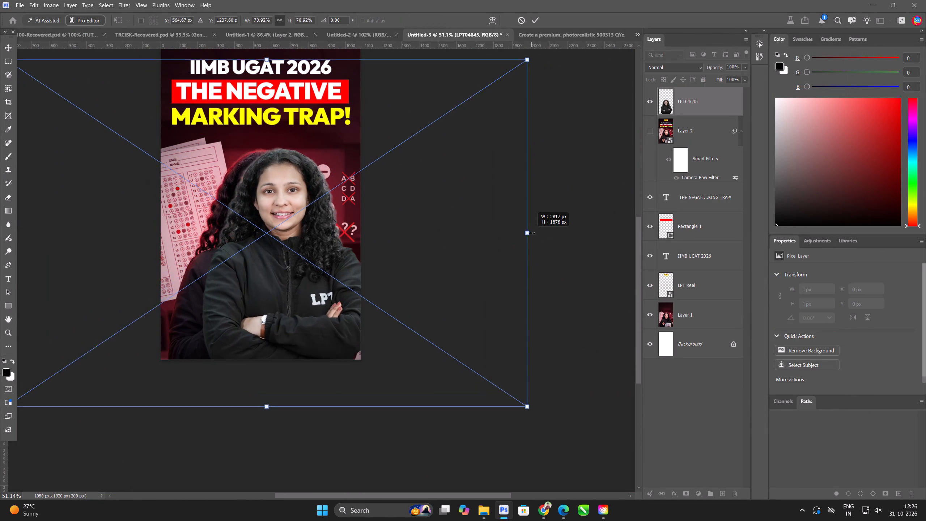
pyautogui.moveTo(532, 233); pyautogui.dragTo(548, 232)
pyautogui.moveTo(488, 241); pyautogui.dragTo(459, 242)
pyautogui.click(535, 24)
# Lower the cutout layer's opacity to 50% and align its face over the cover face, at about X 110, Y 769 px.
pyautogui.moveTo(713, 69); pyautogui.dragTo(704, 71)
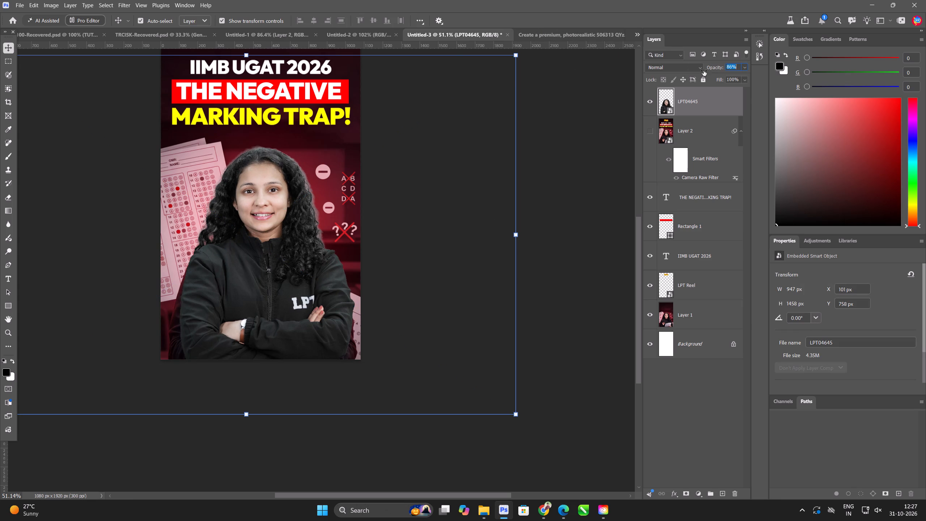
pyautogui.moveTo(704, 71); pyautogui.dragTo(694, 73)
pyautogui.scroll(9, 303, 150)
pyautogui.moveTo(260, 284); pyautogui.dragTo(260, 284)
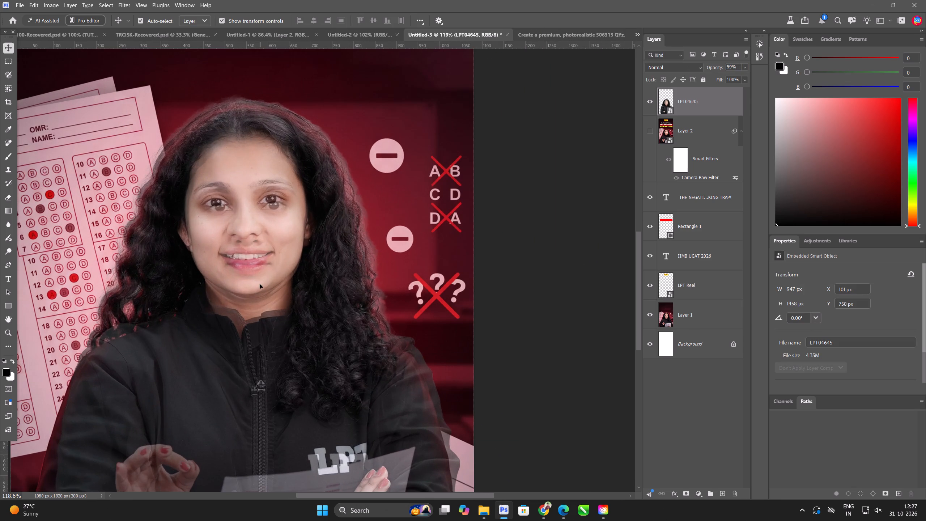
pyautogui.moveTo(260, 284); pyautogui.dragTo(265, 290)
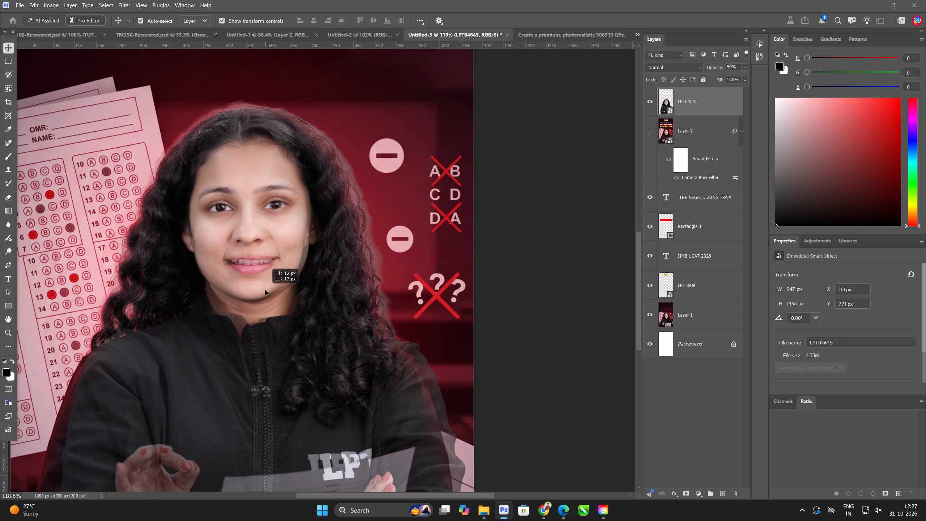
pyautogui.moveTo(265, 290); pyautogui.dragTo(264, 289)
# Lasso around the face from forehead to chin and add a layer mask so only the cutout's face shows.
pyautogui.scroll(-5, 528, 184)
pyautogui.scroll(9, 284, 207)
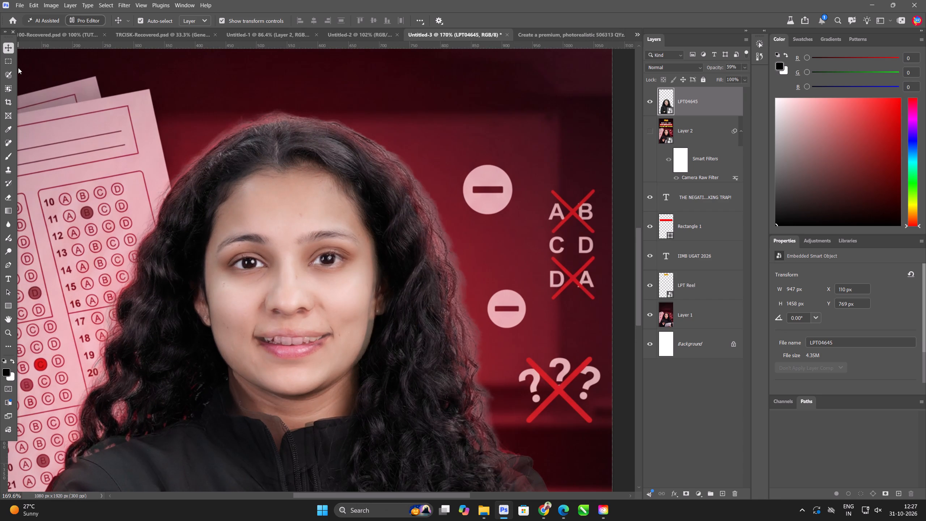
pyautogui.click(45, 88)
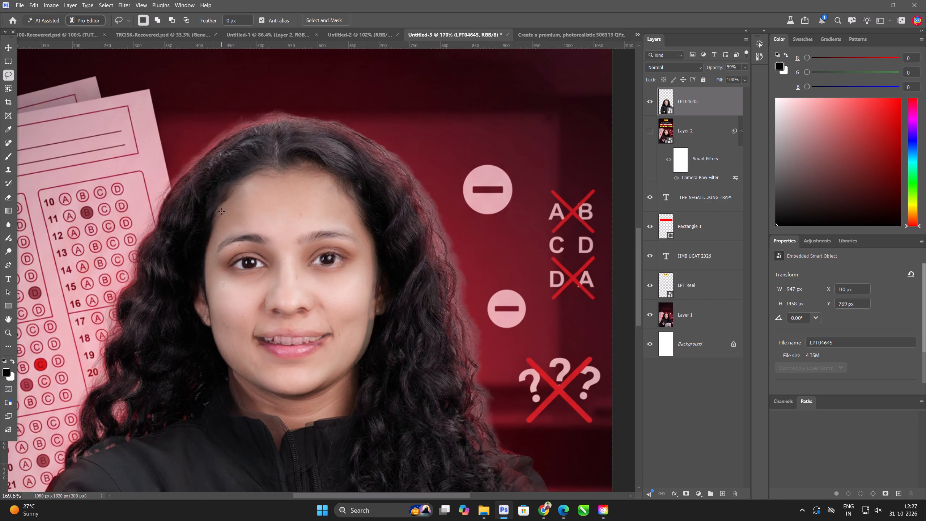
pyautogui.moveTo(221, 211); pyautogui.dragTo(356, 228)
pyautogui.moveTo(356, 228); pyautogui.dragTo(326, 378)
pyautogui.moveTo(326, 378); pyautogui.dragTo(226, 353)
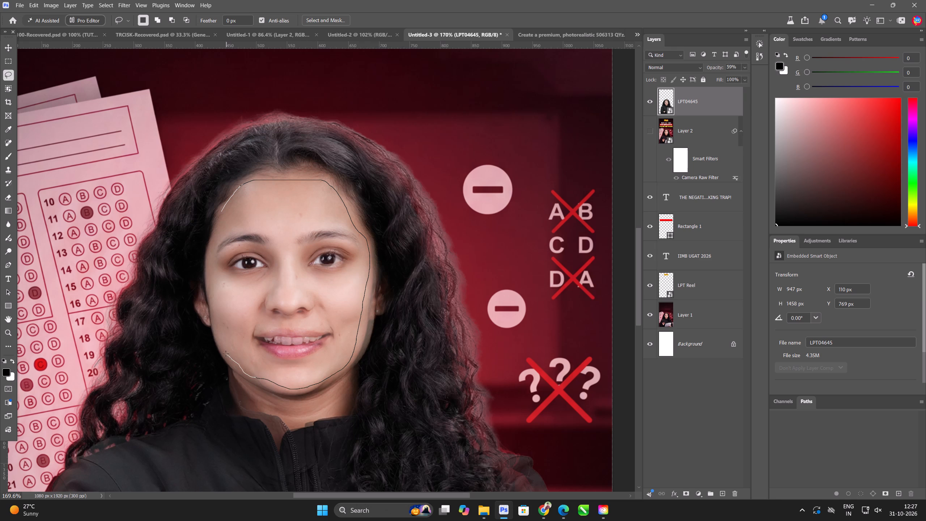
pyautogui.moveTo(226, 353); pyautogui.dragTo(220, 214)
pyautogui.moveTo(220, 214); pyautogui.dragTo(237, 213)
pyautogui.click(684, 491)
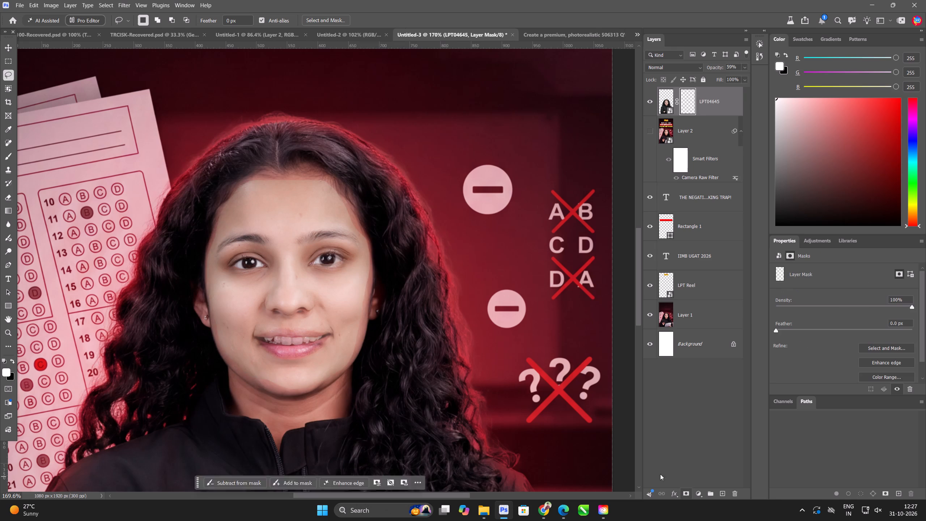
# Set the masked face layer's opacity to 100%.
pyautogui.moveTo(714, 67); pyautogui.dragTo(799, 81)
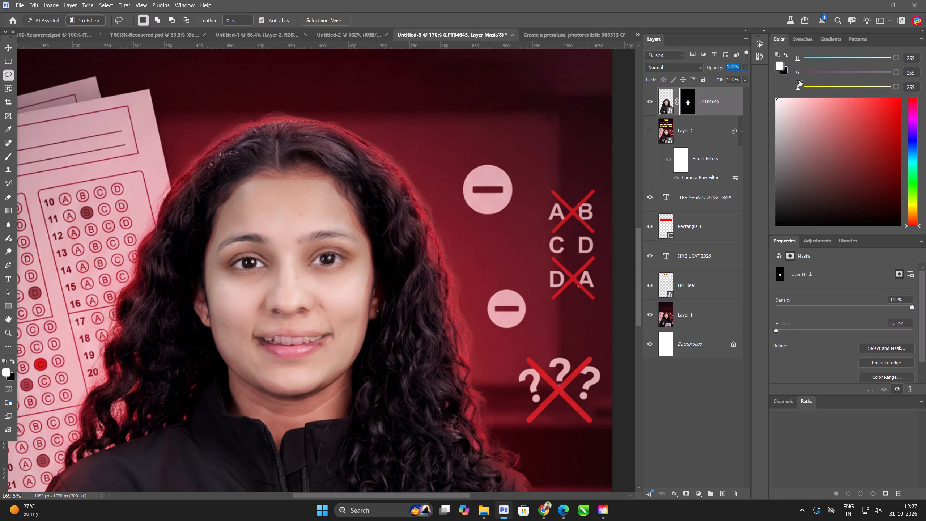
pyautogui.moveTo(799, 81); pyautogui.dragTo(800, 81)
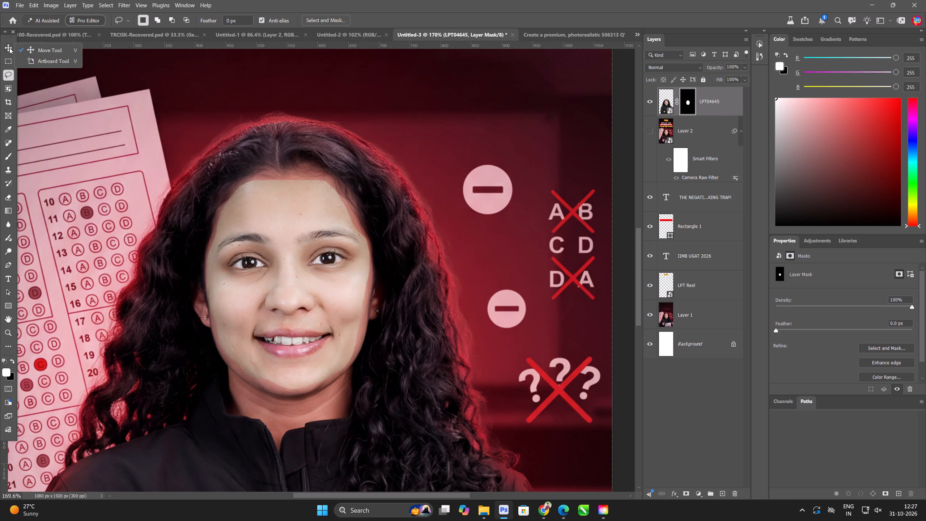
# Enlarge the masked face layer to about 992 × 1528 px and reposition it on the head, at about X 88, Y 756 px.
pyautogui.click(9, 48)
pyautogui.scroll(-14, 408, 162)
pyautogui.click(527, 231)
pyautogui.scroll(4, 447, 209)
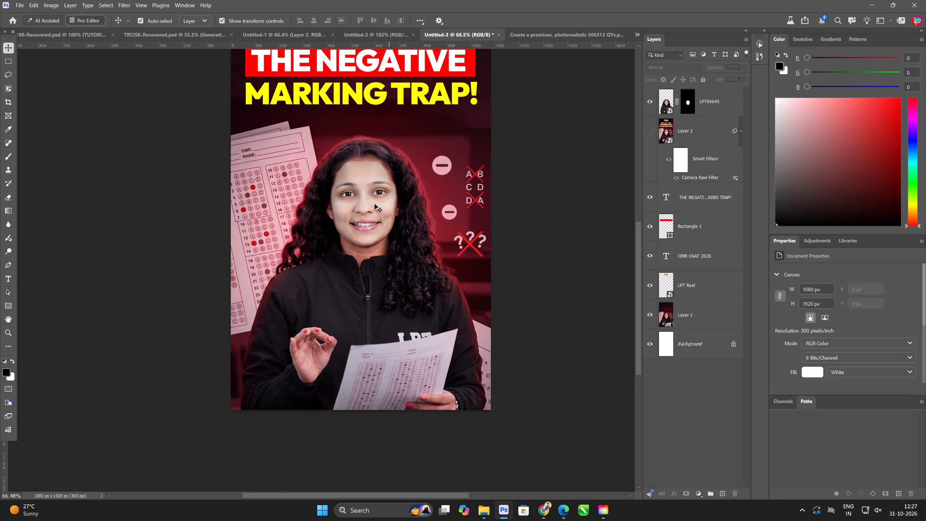
pyautogui.click(374, 204)
pyautogui.moveTo(485, 312); pyautogui.dragTo(496, 311)
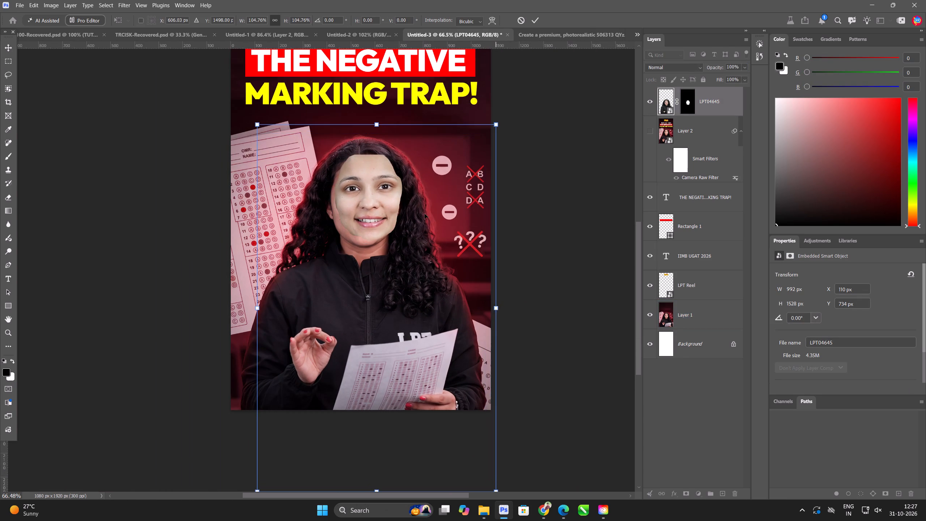
pyautogui.scroll(4, 424, 211)
pyautogui.moveTo(369, 191); pyautogui.dragTo(365, 198)
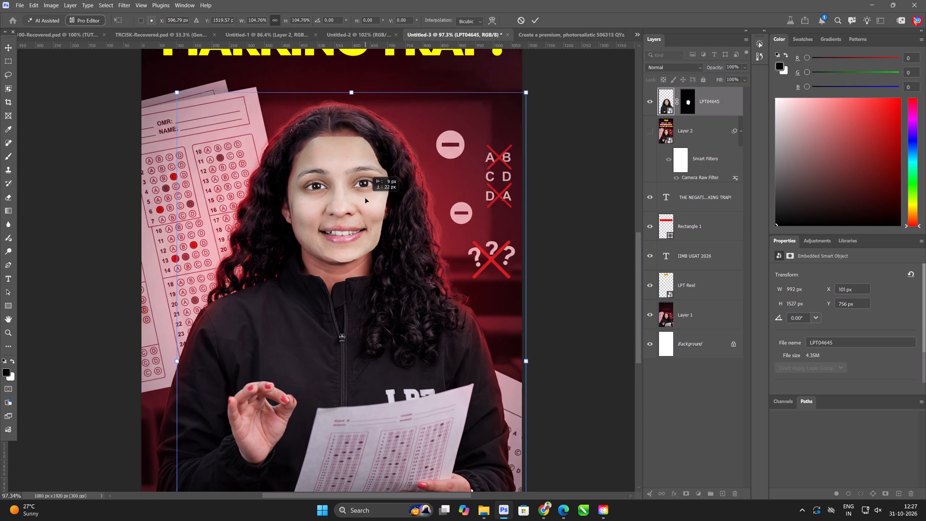
pyautogui.moveTo(365, 198); pyautogui.dragTo(364, 198)
pyautogui.click(534, 22)
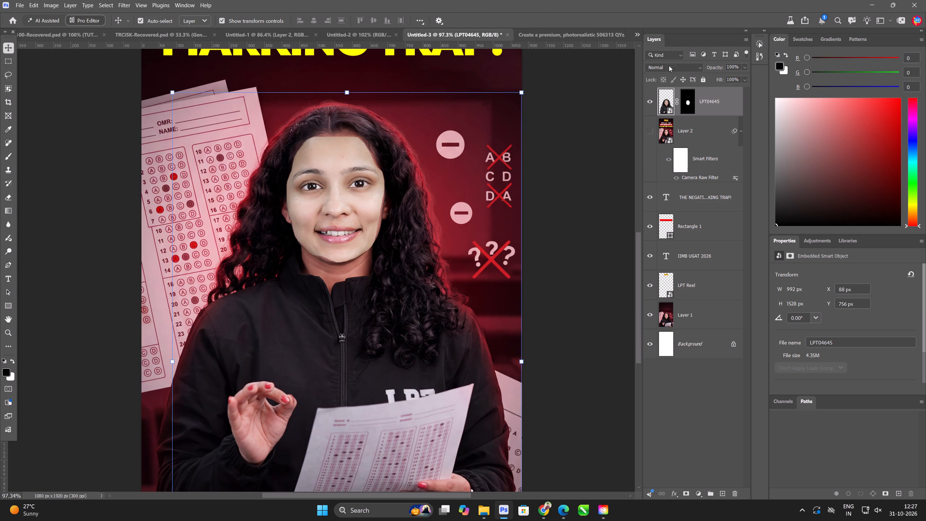
# At 50% opacity, reduce the face layer to about 970 × 1495 px and realign it at about X 98, Y 762 px.
pyautogui.moveTo(712, 68); pyautogui.dragTo(689, 73)
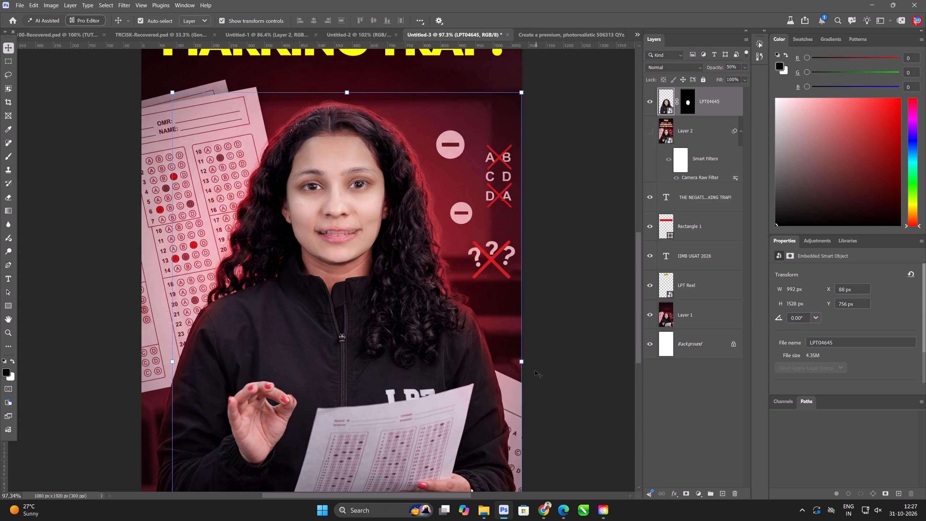
pyautogui.moveTo(522, 363); pyautogui.dragTo(515, 364)
pyautogui.moveTo(412, 356); pyautogui.dragTo(415, 353)
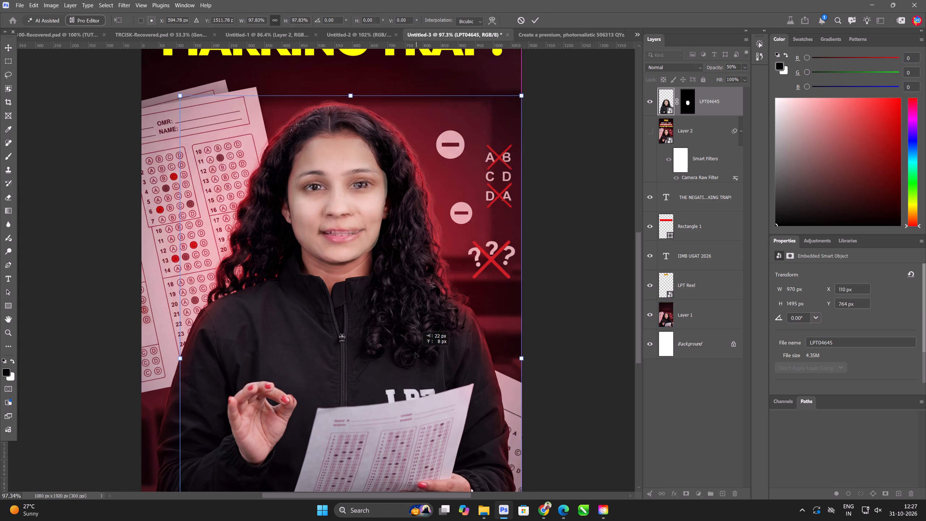
pyautogui.moveTo(415, 353); pyautogui.dragTo(415, 352)
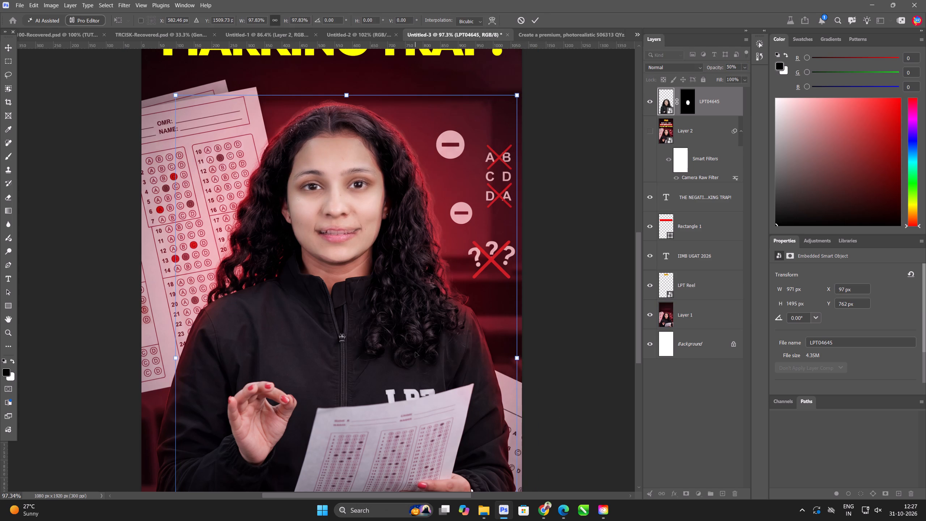
pyautogui.press('Return')
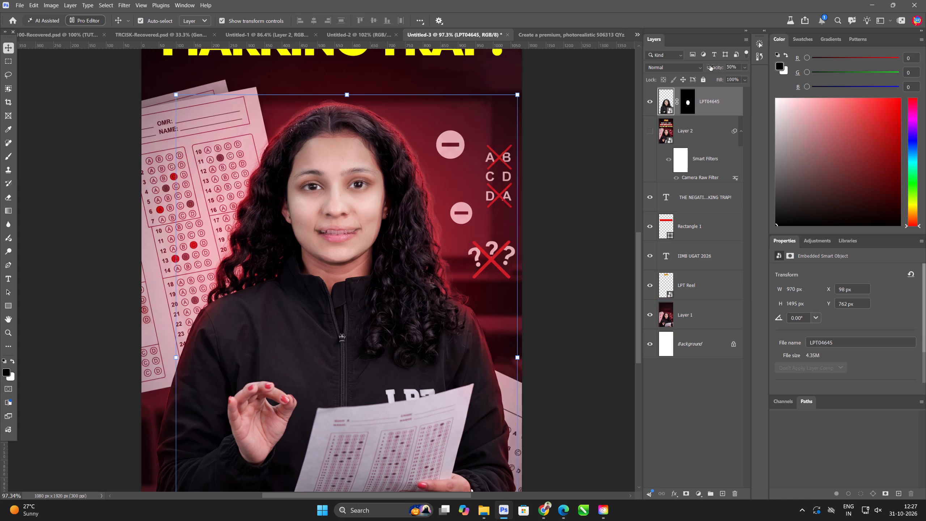
# Return the masked face layer's opacity to 100%.
pyautogui.moveTo(711, 65); pyautogui.dragTo(814, 80)
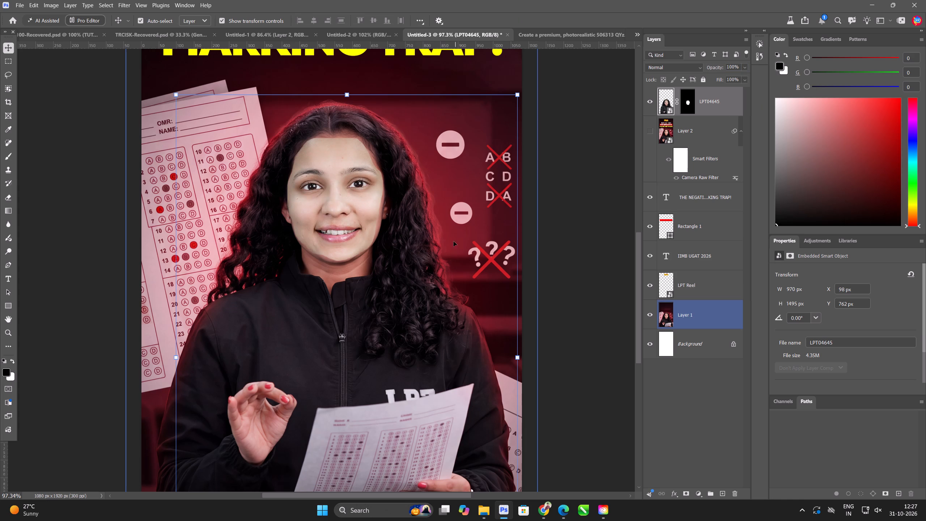
# Shrink the face layer to about 932 × 1436 px and recentre it on the head, at about X 114, Y 774 px.
pyautogui.scroll(-10, 410, 264)
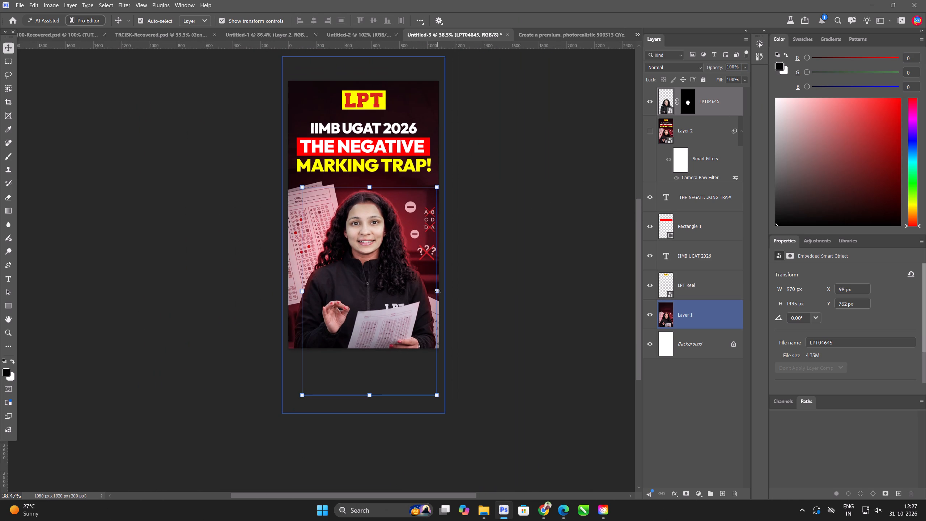
pyautogui.moveTo(438, 292); pyautogui.dragTo(434, 293)
pyautogui.scroll(7, 388, 244)
pyautogui.moveTo(367, 237); pyautogui.dragTo(371, 234)
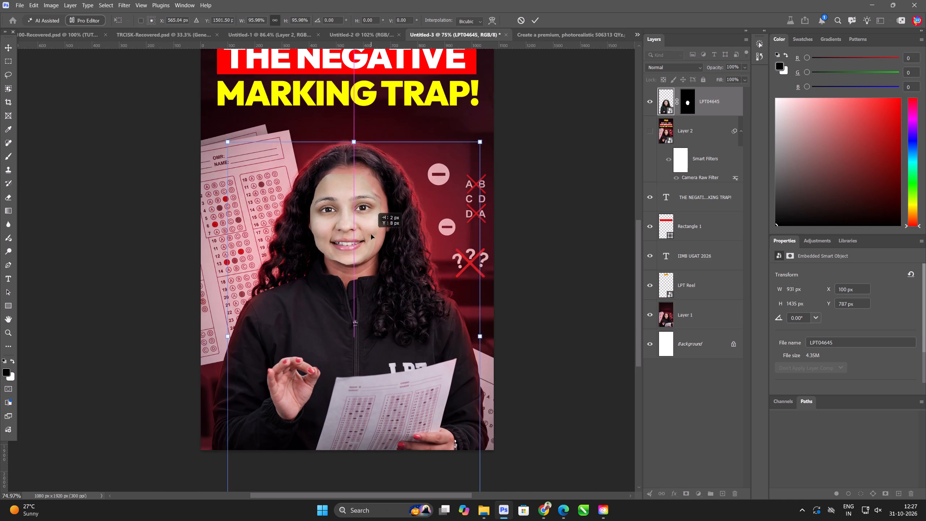
pyautogui.moveTo(371, 234); pyautogui.dragTo(371, 233)
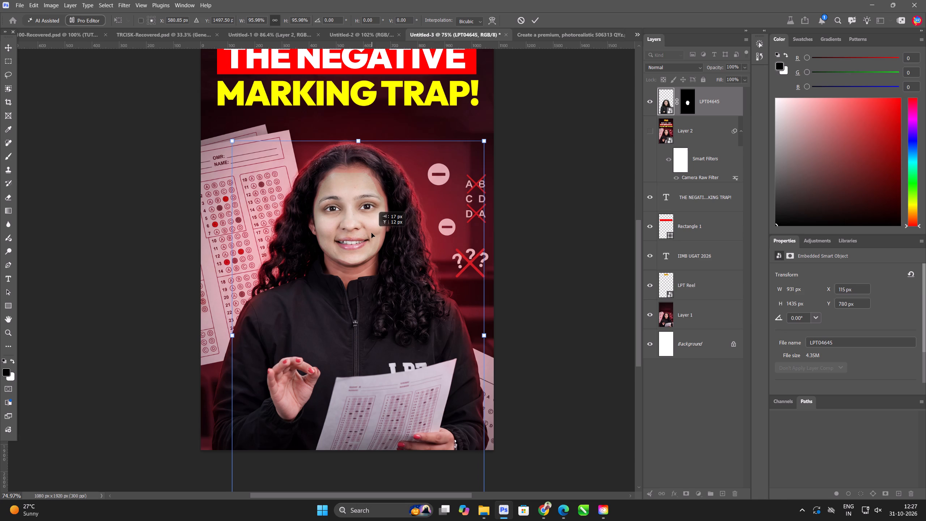
pyautogui.moveTo(371, 233); pyautogui.dragTo(372, 232)
pyautogui.click(531, 21)
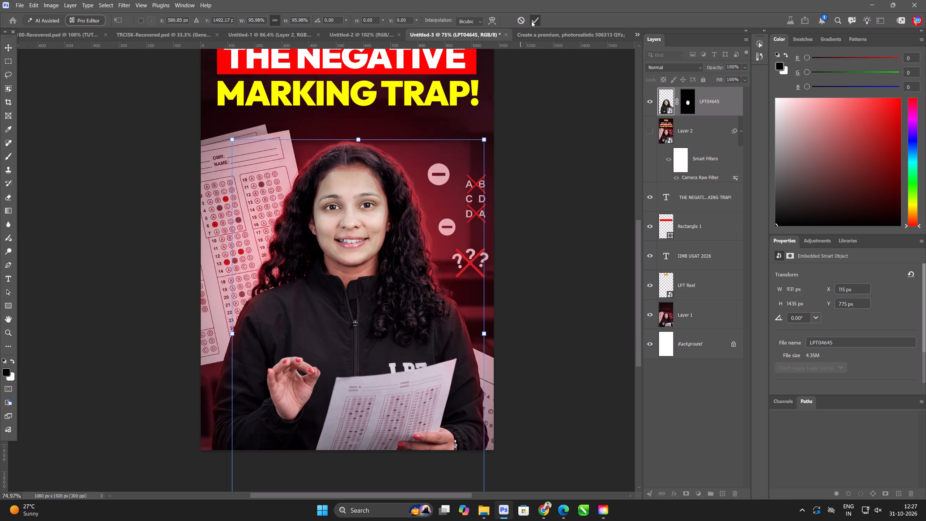
# Apply Harmonize to the masked LPT04645 face layer.
pyautogui.scroll(-5, 391, 340)
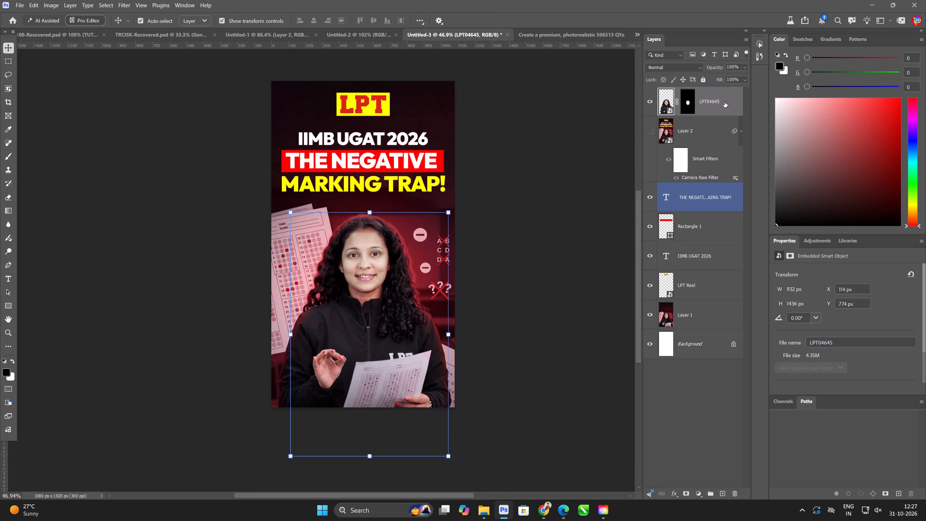
pyautogui.rightClick(725, 102)
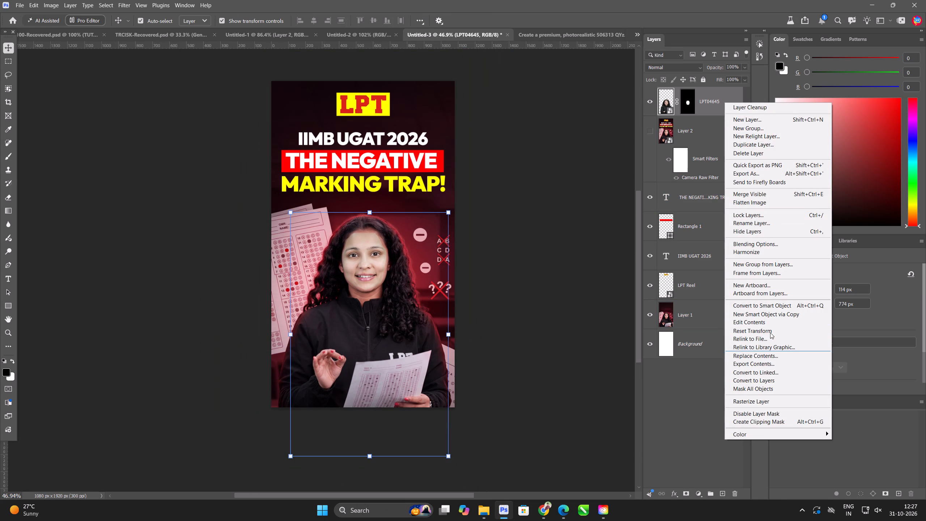
pyautogui.click(792, 251)
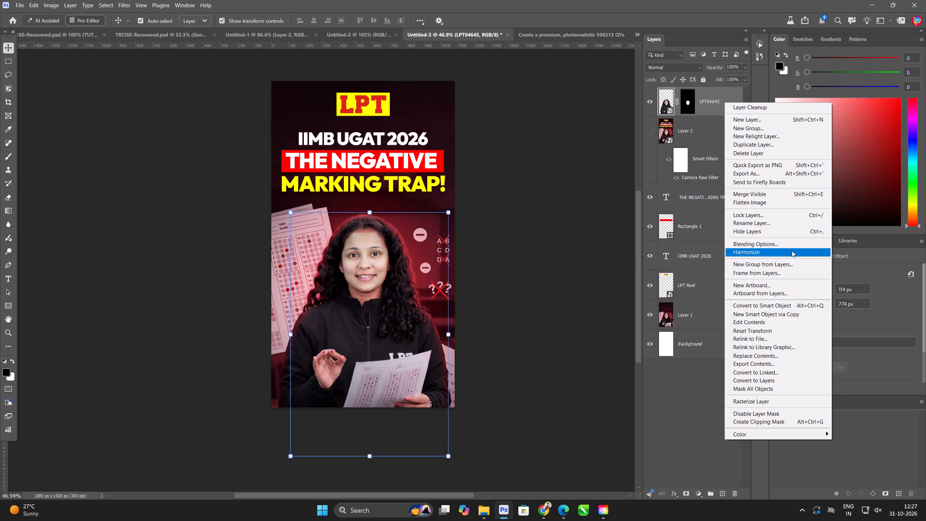
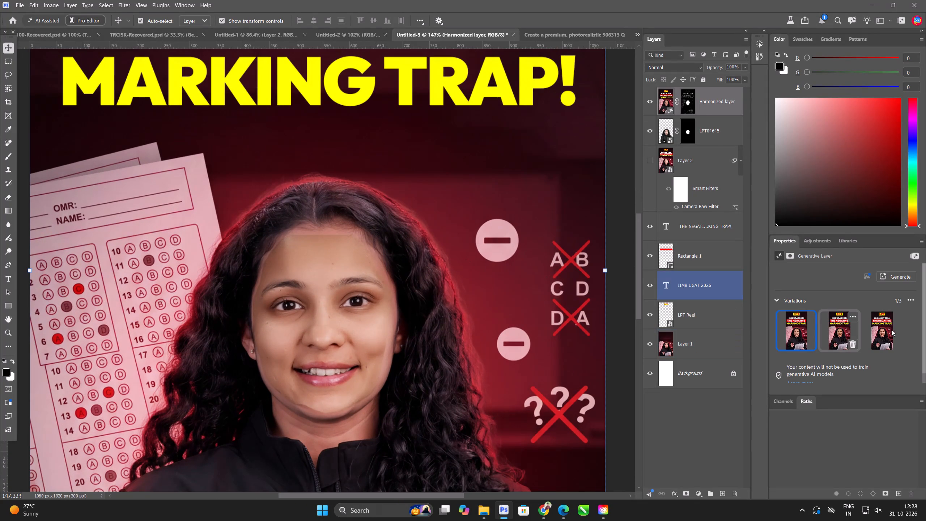
# Compare the Harmonize variations on the reel cover and choose the third one.
pyautogui.click(840, 335)
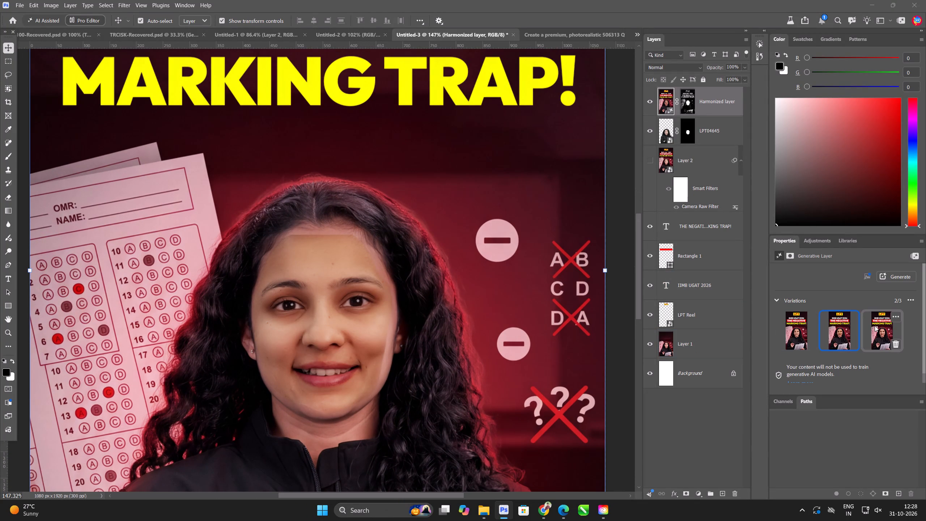
pyautogui.click(875, 326)
pyautogui.scroll(-10, 458, 238)
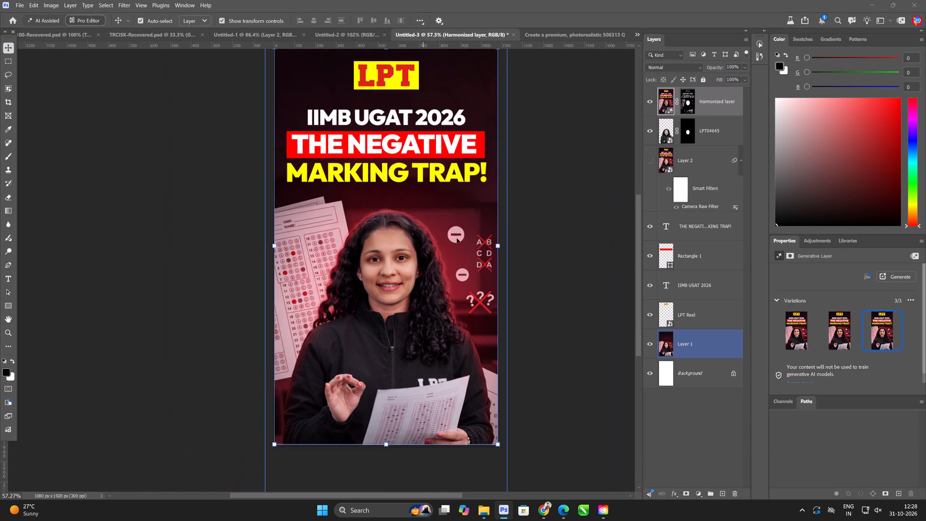
pyautogui.click(548, 230)
pyautogui.scroll(4, 442, 233)
pyautogui.click(399, 253)
pyautogui.scroll(8, 395, 248)
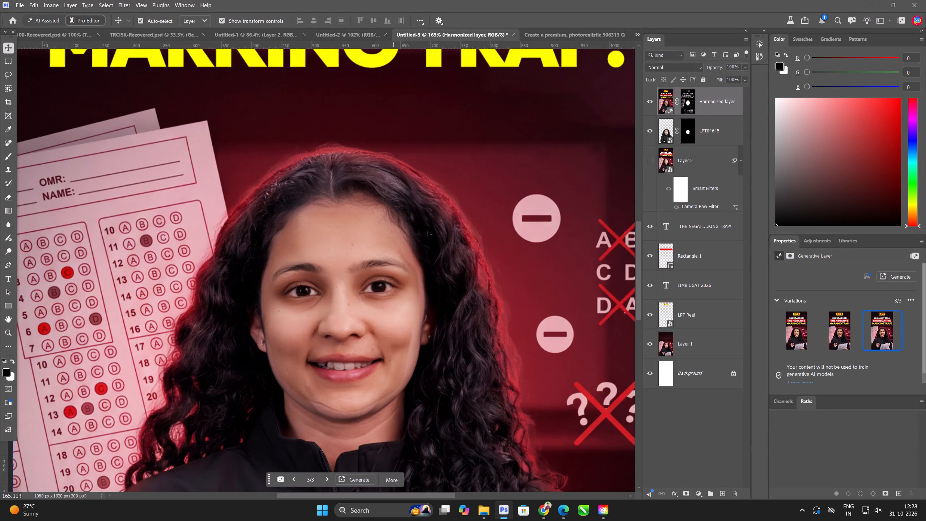
# Merge the Harmonized layer and the masked LPT04645 face layer into one layer.
pyautogui.keyDown('shift'); pyautogui.click(709, 132); pyautogui.keyUp('shift')
pyautogui.hotkey('ctrl', 'e')
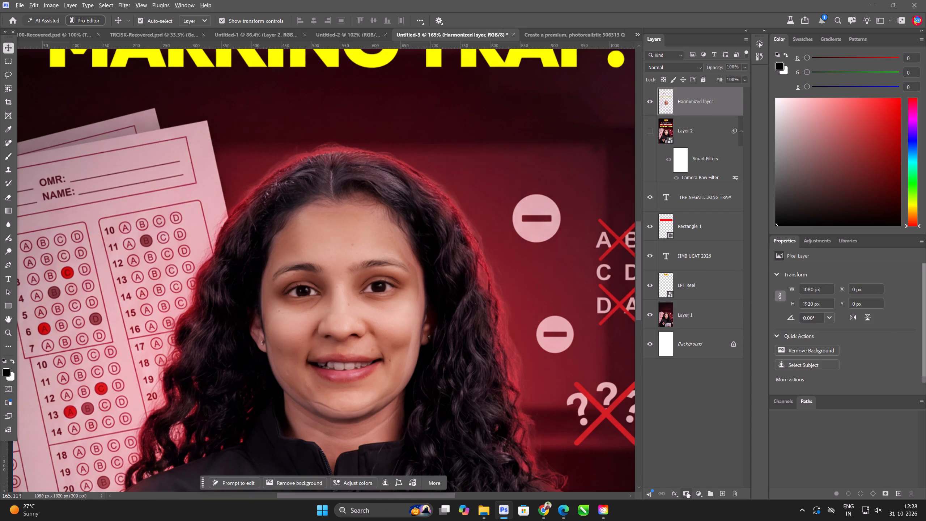
# Add a black hide-all mask to the merged face layer and paint in white to reveal the nose and smiling mouth.
pyautogui.keyDown('alt'); pyautogui.click(687, 492); pyautogui.keyUp('alt')
pyautogui.scroll(4, 397, 278)
pyautogui.press('b')
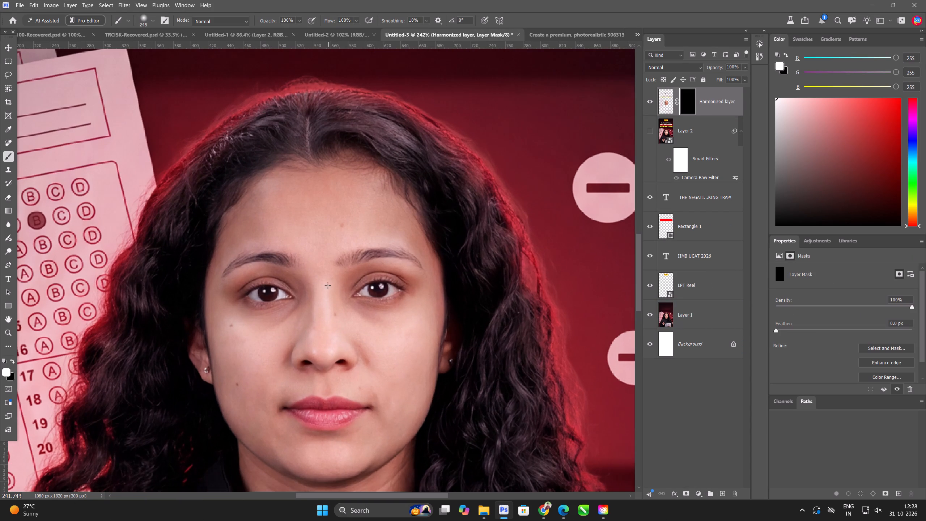
pyautogui.click(313, 289)
pyautogui.hotkey('ctrl', 'z')
pyautogui.click(327, 332)
pyautogui.click(315, 384)
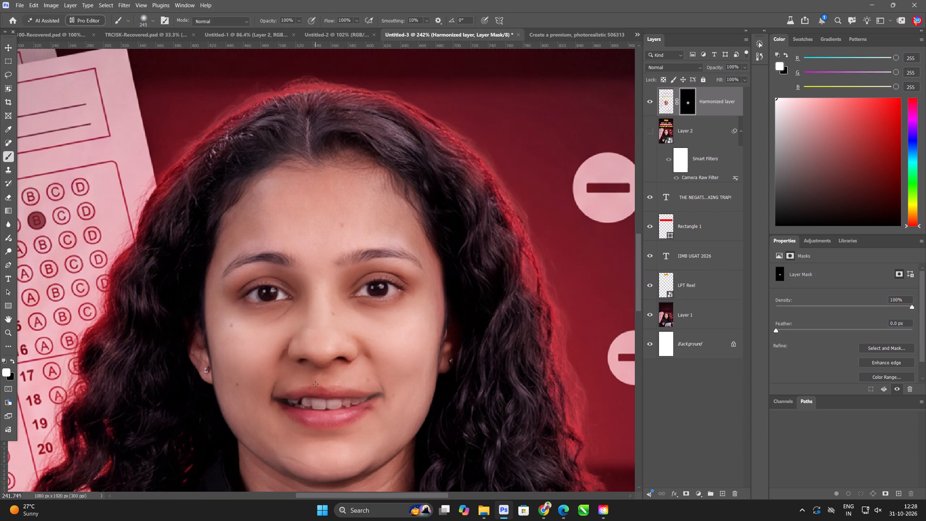
# With a smaller soft brush, reveal the eyes, brows and forehead on the face layer's mask.
pyautogui.keyDown('alt'); pyautogui.moveTo(314, 395); pyautogui.dragTo(281, 400, button='right'); pyautogui.keyUp('alt')
pyautogui.click(297, 306)
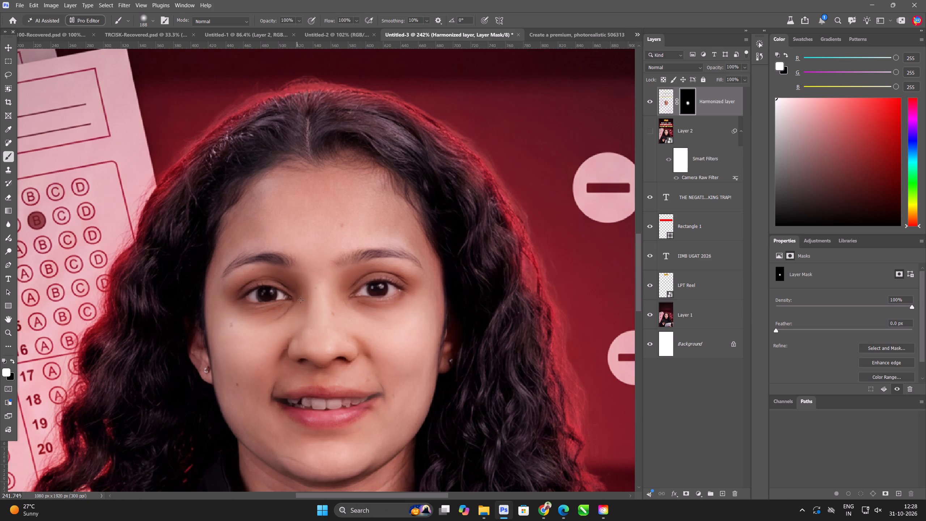
pyautogui.moveTo(311, 285); pyautogui.dragTo(314, 284)
pyautogui.click(355, 284)
pyautogui.click(366, 283)
pyautogui.click(368, 272)
pyautogui.click(349, 248)
pyautogui.moveTo(317, 238); pyautogui.dragTo(312, 240)
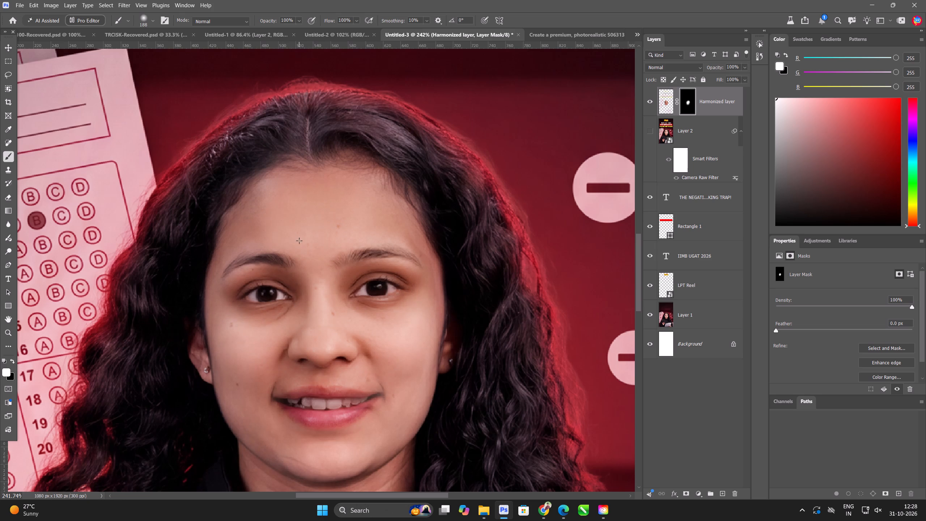
pyautogui.moveTo(298, 243); pyautogui.dragTo(295, 245)
# Erase the stray edge along the chin and left jawline on the mask with a soft eraser of about 108 px.
pyautogui.scroll(-5, 344, 211)
pyautogui.scroll(10, 326, 342)
pyautogui.press('e')
pyautogui.keyDown('alt'); pyautogui.moveTo(349, 377); pyautogui.dragTo(245, 387, button='right'); pyautogui.keyUp('alt')
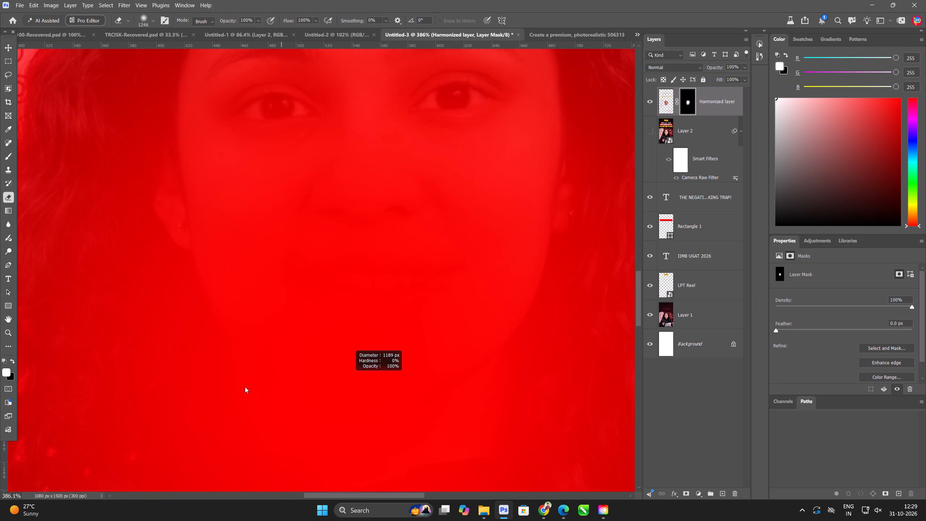
pyautogui.keyDown('alt'); pyautogui.moveTo(245, 387); pyautogui.dragTo(183, 381, button='right'); pyautogui.keyUp('alt')
pyautogui.keyDown('alt'); pyautogui.moveTo(505, 352); pyautogui.dragTo(230, 357, button='right'); pyautogui.keyUp('alt')
pyautogui.keyDown('alt'); pyautogui.moveTo(435, 318); pyautogui.dragTo(218, 331, button='right'); pyautogui.keyUp('alt')
pyautogui.keyDown('alt'); pyautogui.moveTo(394, 299); pyautogui.dragTo(254, 323, button='right'); pyautogui.keyUp('alt')
pyautogui.keyDown('alt'); pyautogui.moveTo(430, 321); pyautogui.dragTo(276, 322, button='right'); pyautogui.keyUp('alt')
pyautogui.keyDown('alt'); pyautogui.moveTo(346, 319); pyautogui.dragTo(329, 325, button='right'); pyautogui.keyUp('alt')
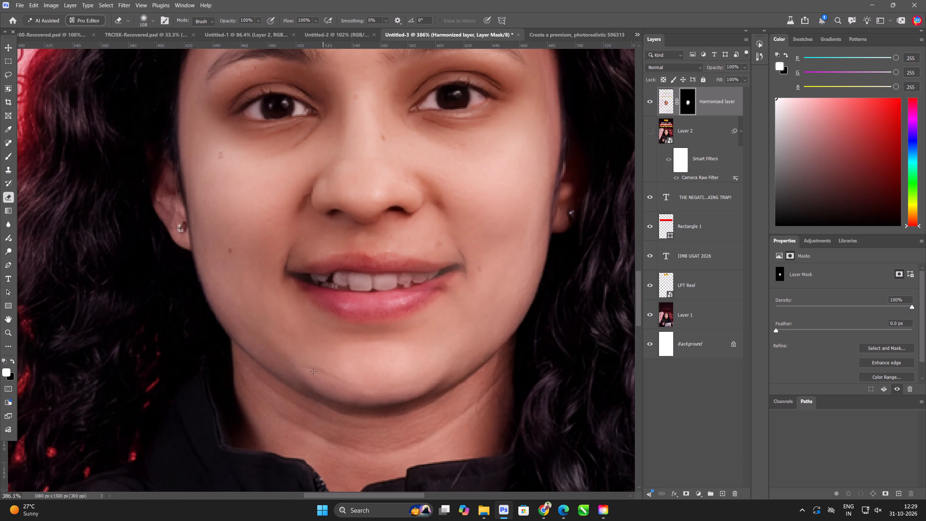
pyautogui.click(302, 405)
pyautogui.moveTo(322, 403); pyautogui.dragTo(316, 402)
pyautogui.moveTo(284, 400); pyautogui.dragTo(282, 396)
pyautogui.click(279, 394)
pyautogui.click(275, 387)
pyautogui.moveTo(272, 384); pyautogui.dragTo(249, 372)
pyautogui.click(245, 371)
# Paint the mask white over the face's right mouth corner and cheek with a soft brush of about 46 px.
pyautogui.scroll(-4, 294, 374)
pyautogui.scroll(6, 407, 281)
pyautogui.press('b')
pyautogui.keyDown('alt'); pyautogui.moveTo(381, 312); pyautogui.dragTo(246, 339, button='right'); pyautogui.keyUp('alt')
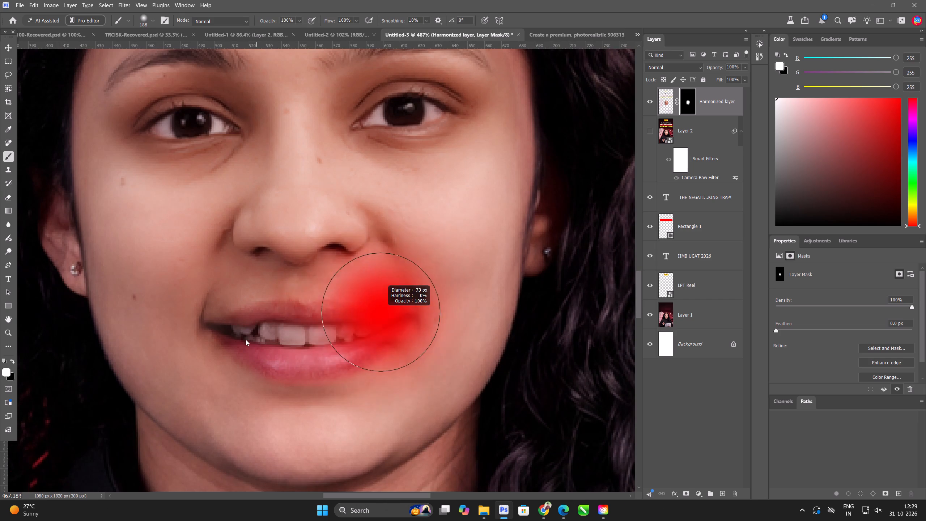
pyautogui.keyDown('alt'); pyautogui.moveTo(246, 339); pyautogui.dragTo(233, 338, button='right'); pyautogui.keyUp('alt')
pyautogui.moveTo(344, 318); pyautogui.dragTo(463, 286)
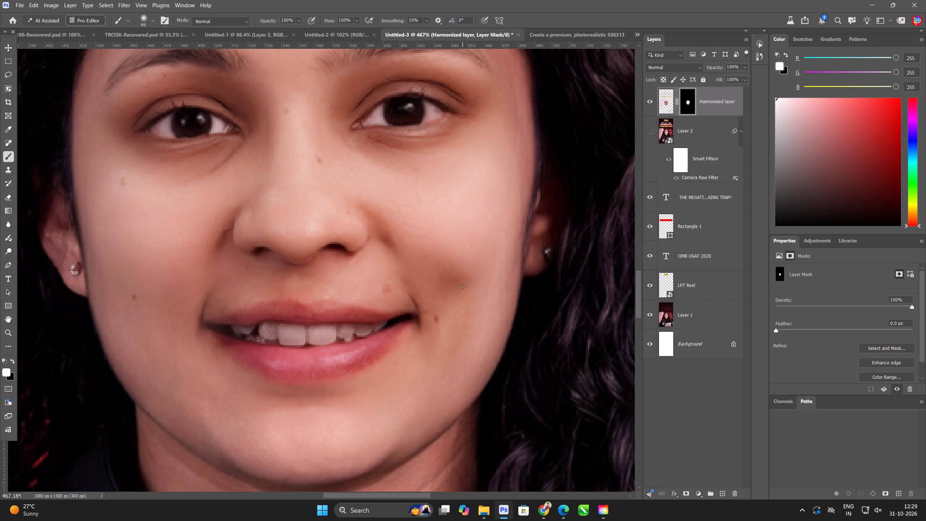
pyautogui.moveTo(463, 286); pyautogui.dragTo(479, 330)
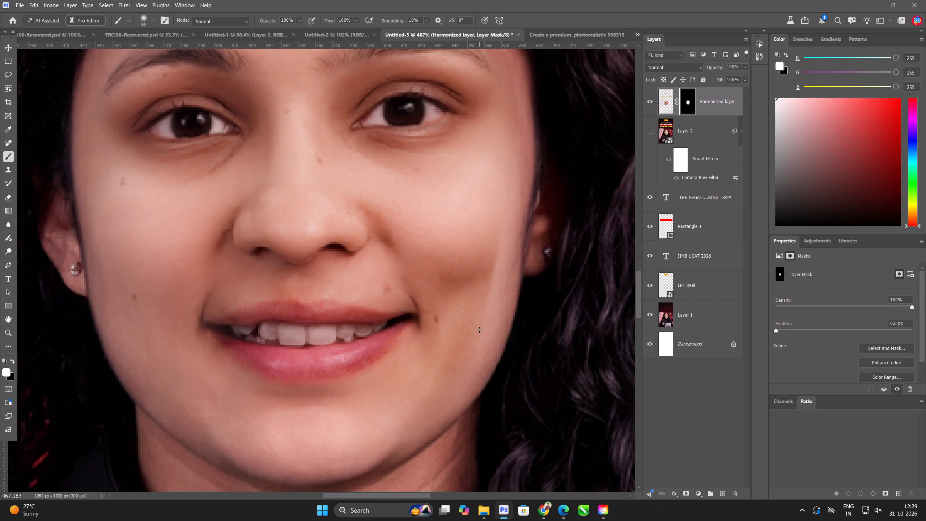
pyautogui.moveTo(479, 330); pyautogui.dragTo(479, 329)
# Clean the mask along the face's right cheek, jaw and hair edge with a soft eraser of about 57 px.
pyautogui.press('e')
pyautogui.keyDown('alt'); pyautogui.moveTo(522, 266); pyautogui.dragTo(470, 270, button='right'); pyautogui.keyUp('alt')
pyautogui.moveTo(548, 190); pyautogui.dragTo(505, 369)
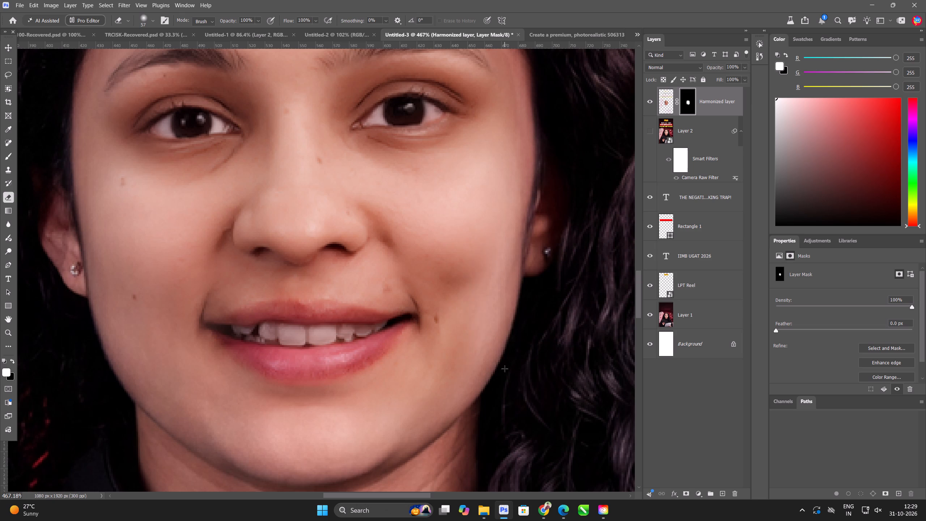
pyautogui.moveTo(505, 369); pyautogui.dragTo(464, 429)
pyautogui.scroll(-15, 494, 237)
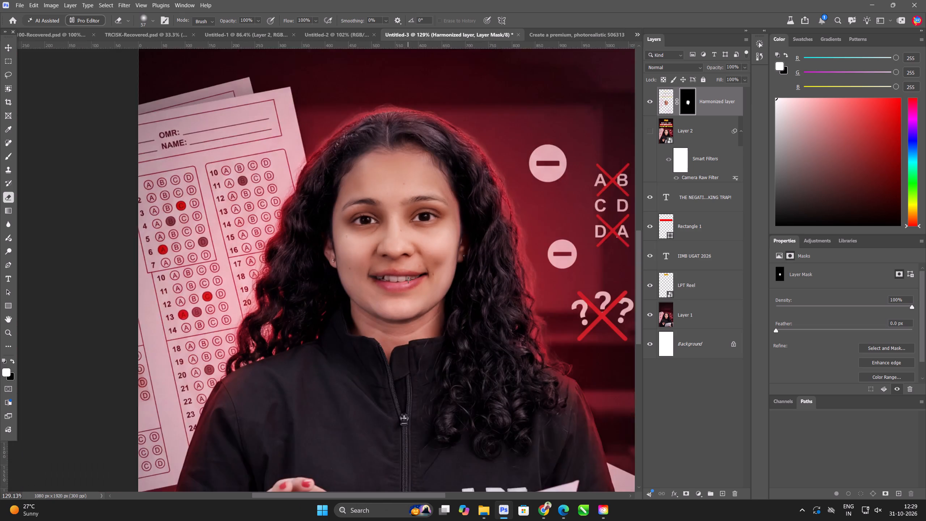
pyautogui.scroll(-5, 408, 280)
pyautogui.scroll(-2, 454, 246)
pyautogui.scroll(15, 454, 246)
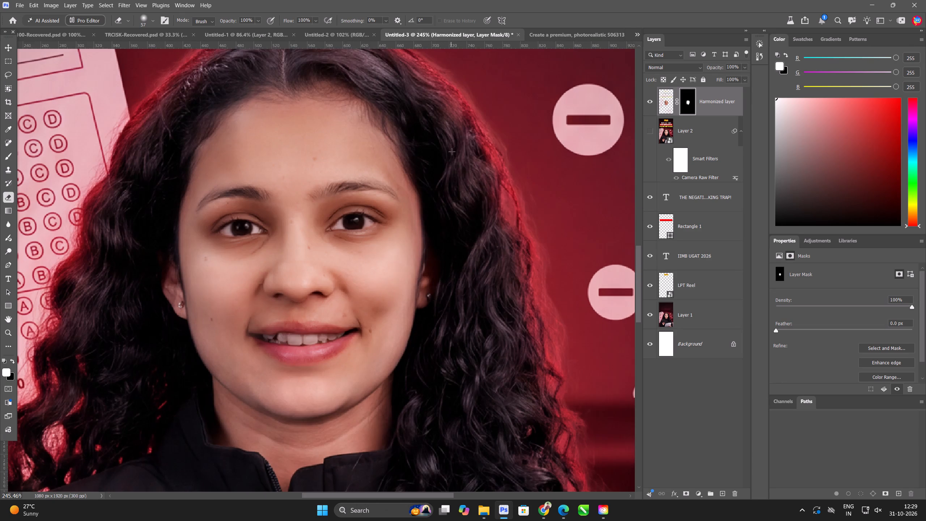
pyautogui.moveTo(452, 153); pyautogui.dragTo(425, 332)
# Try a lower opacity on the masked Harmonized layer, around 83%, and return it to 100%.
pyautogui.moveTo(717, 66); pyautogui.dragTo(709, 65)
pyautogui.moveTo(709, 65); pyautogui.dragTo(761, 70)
# Step back and forward through the recent mask edits to compare the face blend, restoring the latest edits.
pyautogui.hotkey('ctrl', 'c')
pyautogui.hotkey('ctrl', 'z')
pyautogui.hotkey('ctrl', 'z')
pyautogui.hotkey('ctrl', 'z')
pyautogui.hotkey('ctrl', 'z')
pyautogui.hotkey('ctrl', 'z')
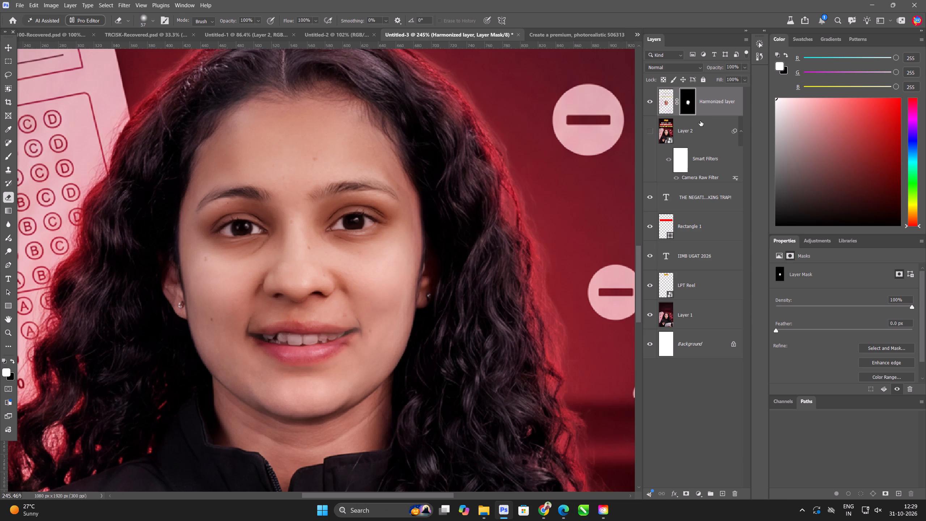
pyautogui.hotkey('ctrl', 'z')
pyautogui.hotkey('ctrl', 'z')
pyautogui.hotkey('ctrl', 'z')
pyautogui.hotkey('ctrl', 'z')
pyautogui.hotkey('ctrl', 'z')
pyautogui.hotkey('ctrl', 'z')
pyautogui.hotkey('ctrl', 'z')
pyautogui.click(7, 48)
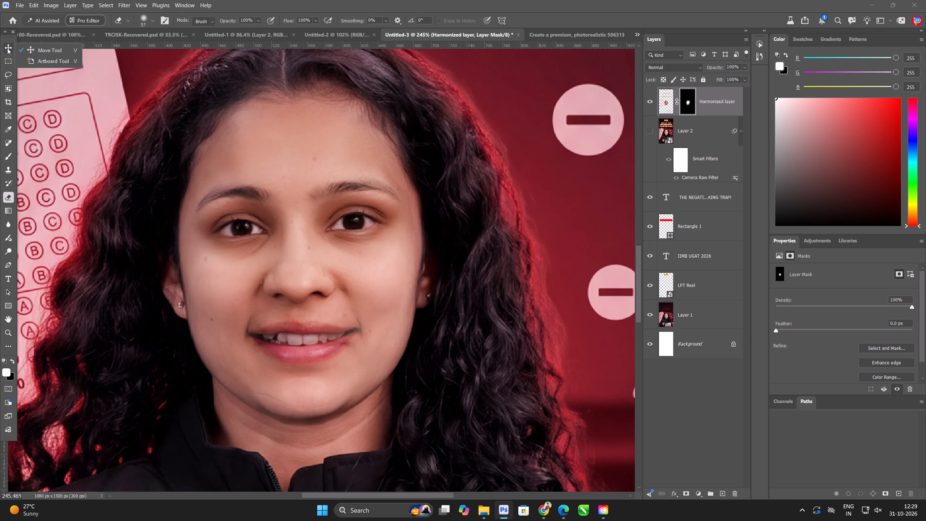
pyautogui.hotkey('ctrl', 'z')
pyautogui.scroll(-12, 271, 109)
pyautogui.hotkey('ctrl', 'shift', 'z')
pyautogui.hotkey('ctrl', 'shift', 'z')
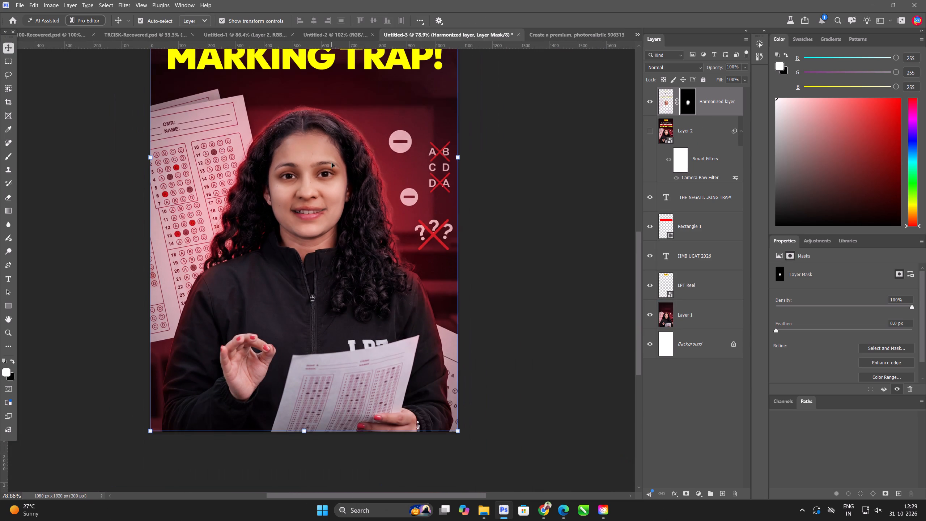
pyautogui.hotkey('ctrl', 'shift', 'z')
pyautogui.hotkey('ctrl', 'shift', 'z')
pyautogui.hotkey('ctrl', 'shift', 'z')
pyautogui.hotkey('ctrl', 'shift', 'z')
pyautogui.hotkey('ctrl', 'shift', 'z')
pyautogui.hotkey('ctrl', 'shift', 'z')
pyautogui.hotkey('ctrl', 'z')
pyautogui.hotkey('ctrl', 'shift', 'z')
pyautogui.hotkey('ctrl', 'shift', 'z')
pyautogui.hotkey('ctrl', 'shift', 'z')
pyautogui.hotkey('ctrl', 'shift', 'z')
pyautogui.hotkey('ctrl', 'shift', 'z')
pyautogui.hotkey('ctrl', 'shift', 'z')
pyautogui.hotkey('ctrl', 'shift', 'z')
pyautogui.hotkey('ctrl', 'shift', 'z')
pyautogui.hotkey('ctrl', 'shift', 'z')
pyautogui.hotkey('ctrl', 'shift', 'z')
pyautogui.hotkey('ctrl', 'shift', 'z')
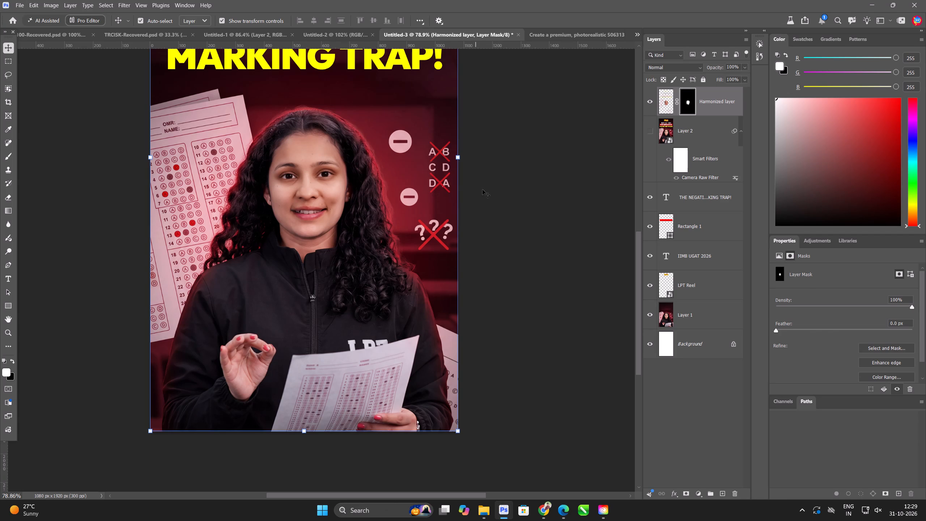
# Stamp all visible layers of the finished cover into a new merged layer on top.
pyautogui.click(490, 188)
pyautogui.scroll(-12, 453, 254)
pyautogui.scroll(4, 444, 213)
pyautogui.click(565, 175)
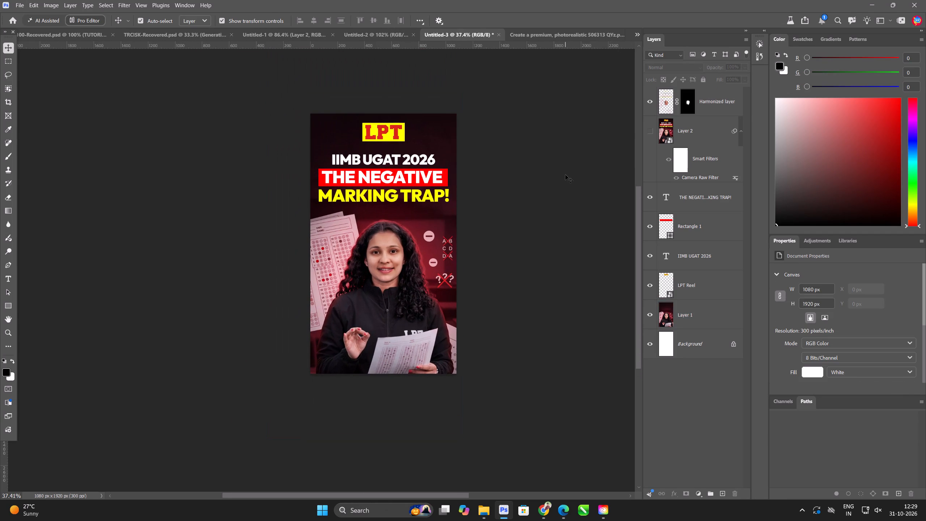
pyautogui.hotkey('ctrl', '0')
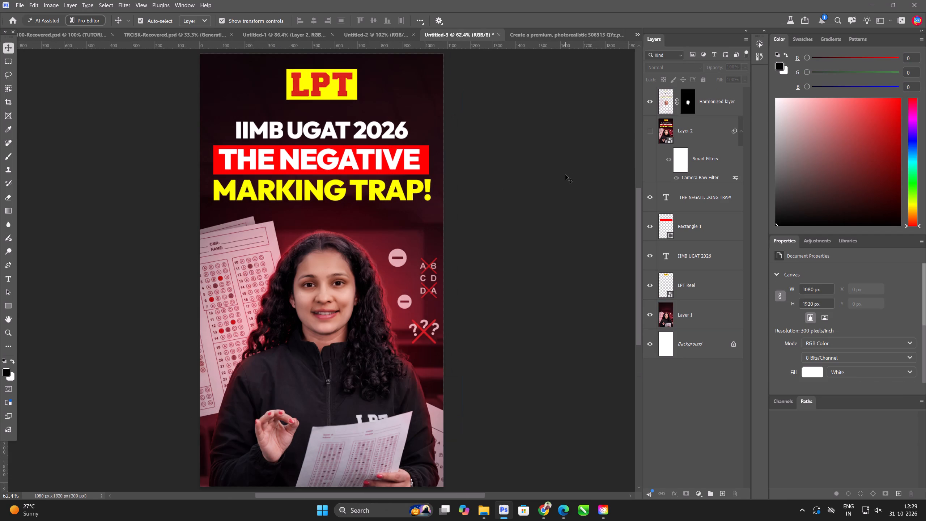
pyautogui.hotkey('ctrl', 'alt', 'a')
pyautogui.hotkey('ctrl', 'alt', 'shift', 'e')
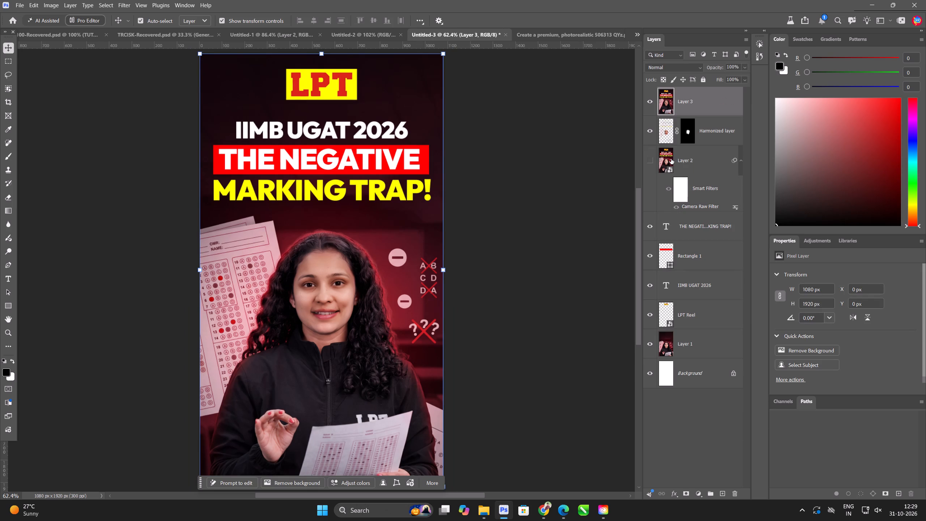
# Brighten Layer 3 with Levels, setting the midtones to 1.15 and lowering the white input level slightly.
pyautogui.hotkey('ctrl', 'l')
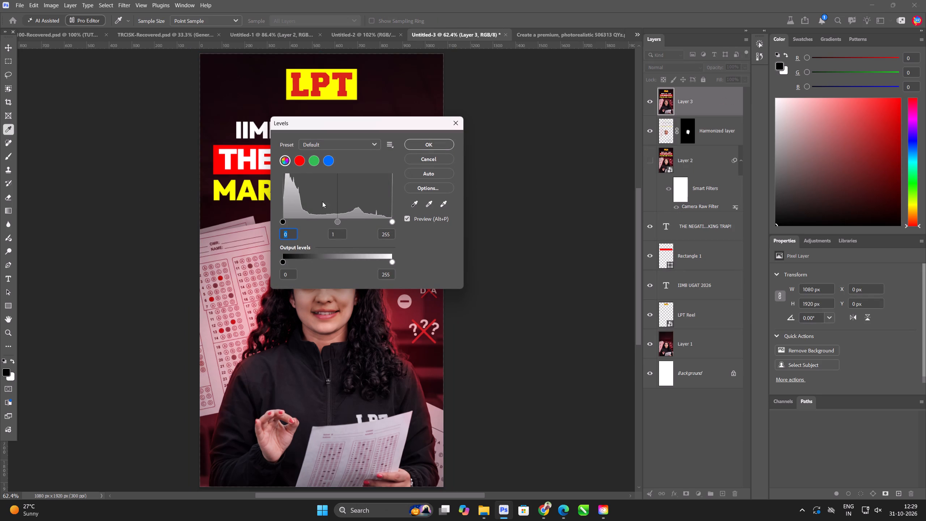
pyautogui.doubleClick(329, 219)
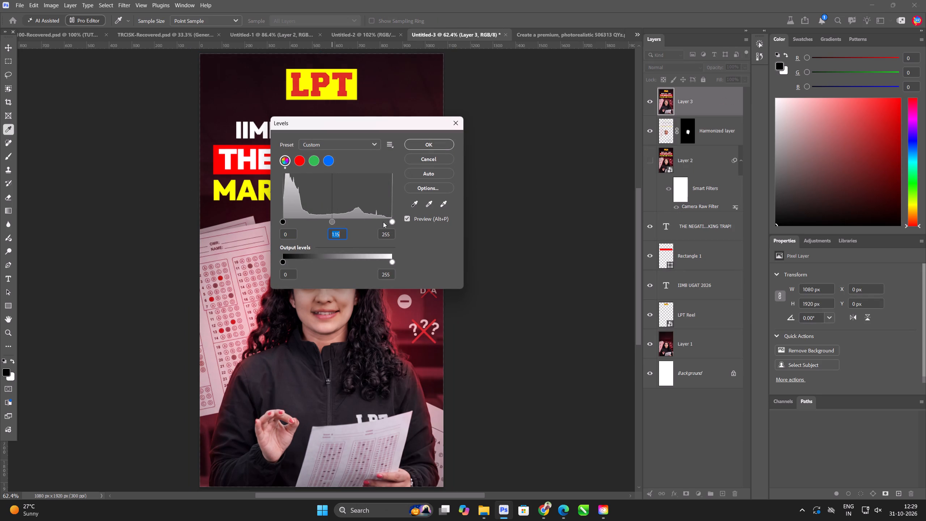
pyautogui.click(386, 222)
pyautogui.click(429, 142)
pyautogui.click(521, 168)
# Stamp all visible layers into another new top layer and convert it to a smart object.
pyautogui.scroll(4, 366, 280)
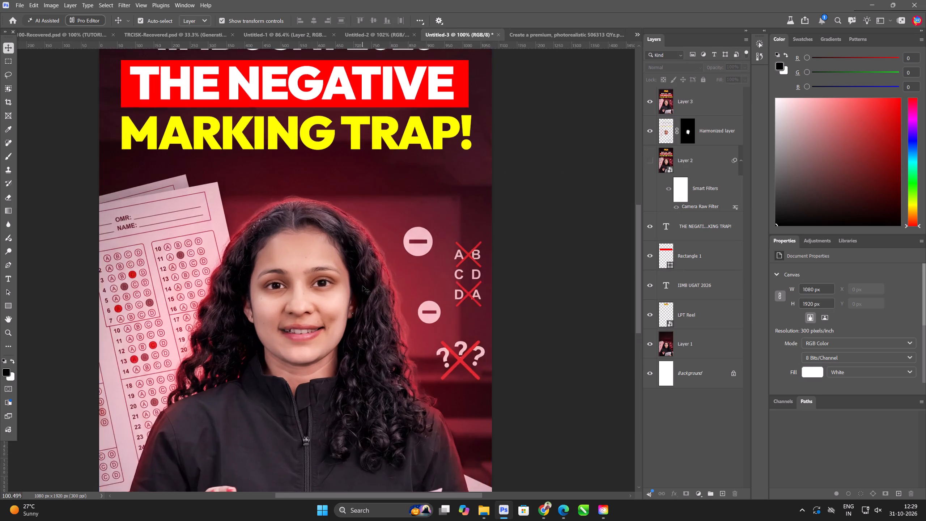
pyautogui.scroll(5, 362, 286)
pyautogui.scroll(-7, 357, 280)
pyautogui.hotkey('ctrl', 'alt', 'a')
pyautogui.hotkey('ctrl', 'alt', 'shift', 'e')
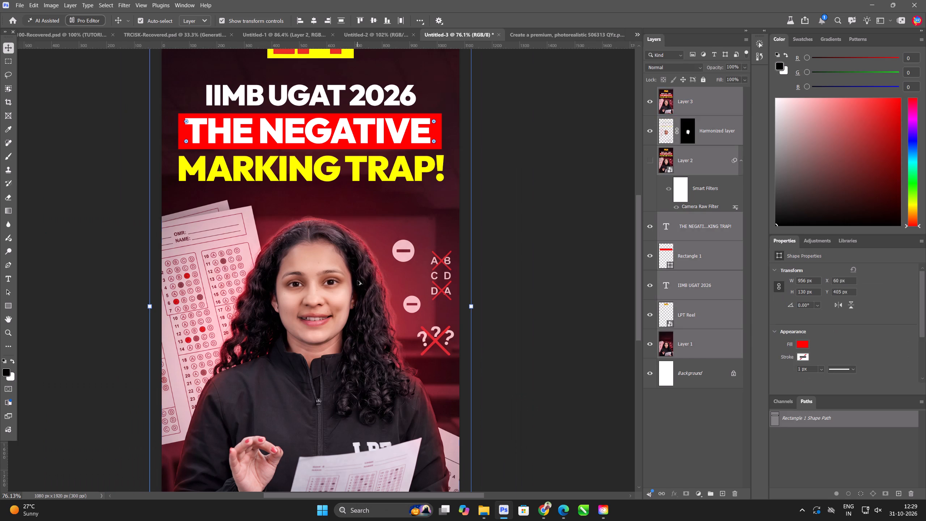
pyautogui.hotkey('ctrl', 'alt', 'q')
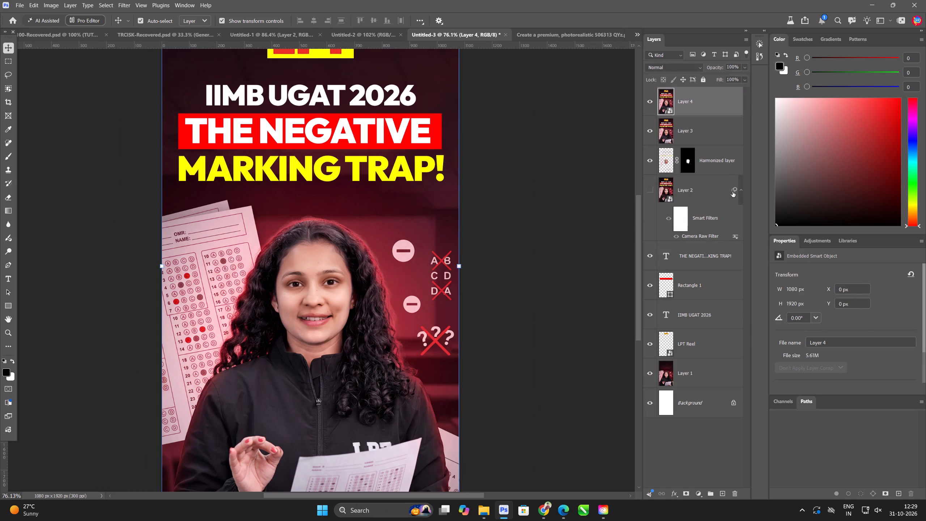
# Move the Camera Raw smart filter from Layer 2 onto Layer 4 and check the cover.
pyautogui.moveTo(732, 191); pyautogui.dragTo(711, 101)
pyautogui.click(517, 254)
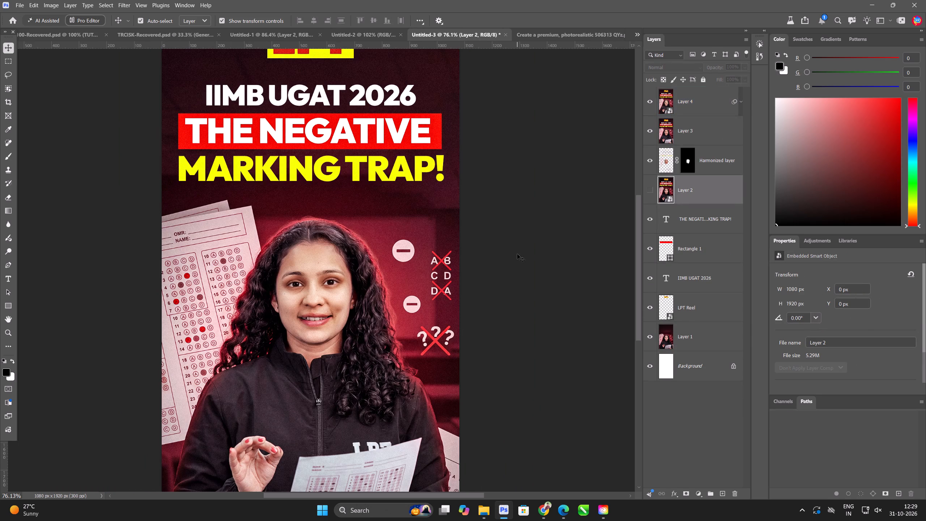
pyautogui.scroll(-2, 367, 358)
pyautogui.scroll(10, 323, 301)
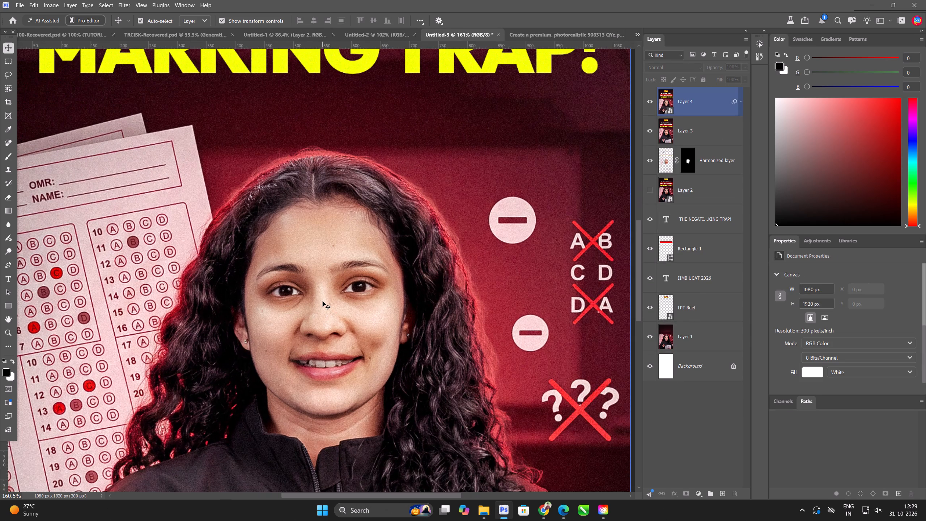
pyautogui.scroll(-14, 323, 301)
# Save a JPEG copy of the cover in the JPG > 31-10 folder, overwriting Untitled-3.jpg.
pyautogui.hotkey('ctrl', 'alt', 's')
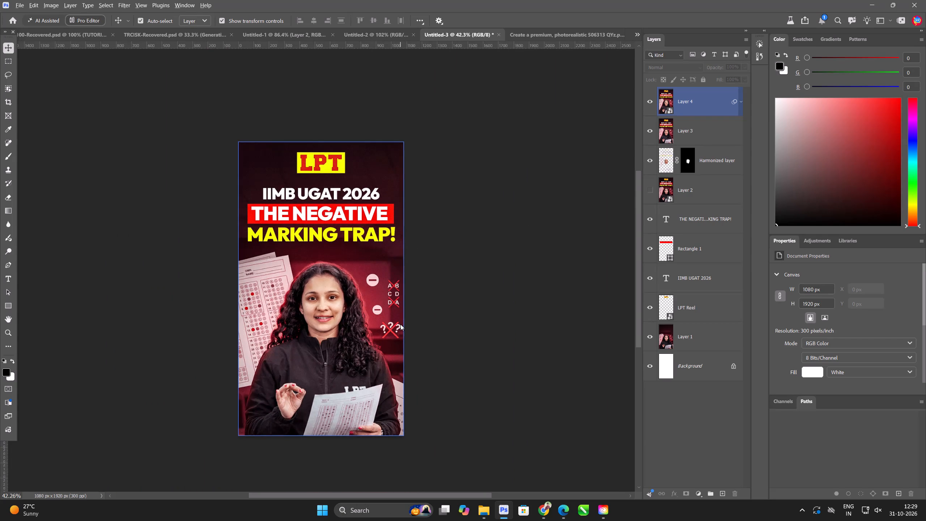
pyautogui.click(188, 367)
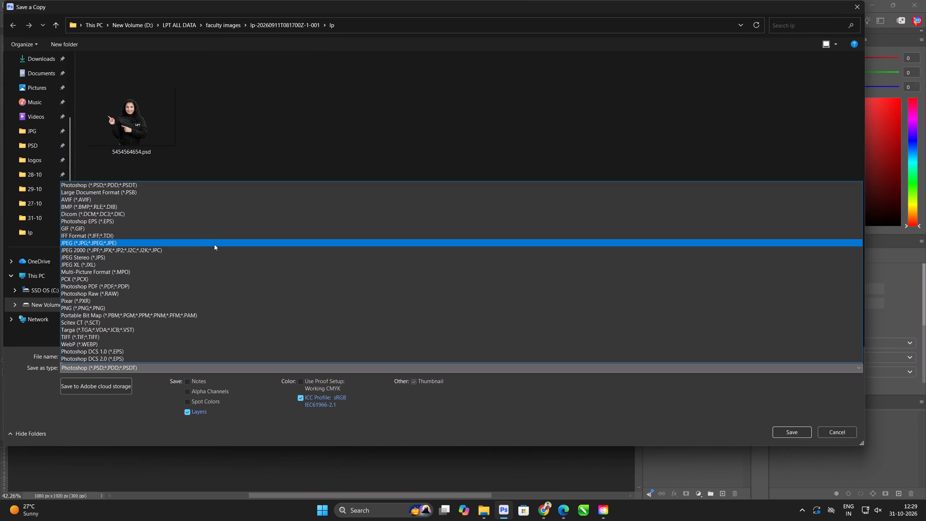
pyautogui.click(214, 244)
pyautogui.click(51, 217)
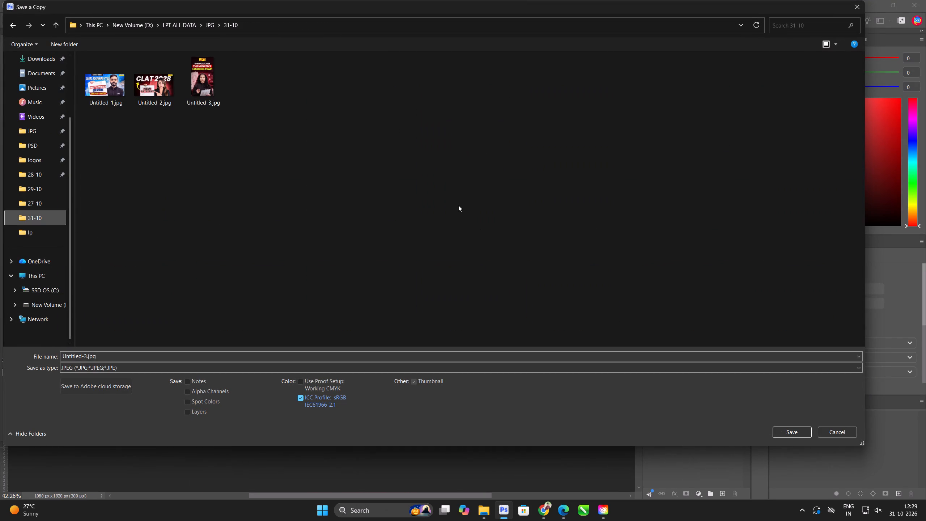
pyautogui.click(215, 82)
pyautogui.press('Return')
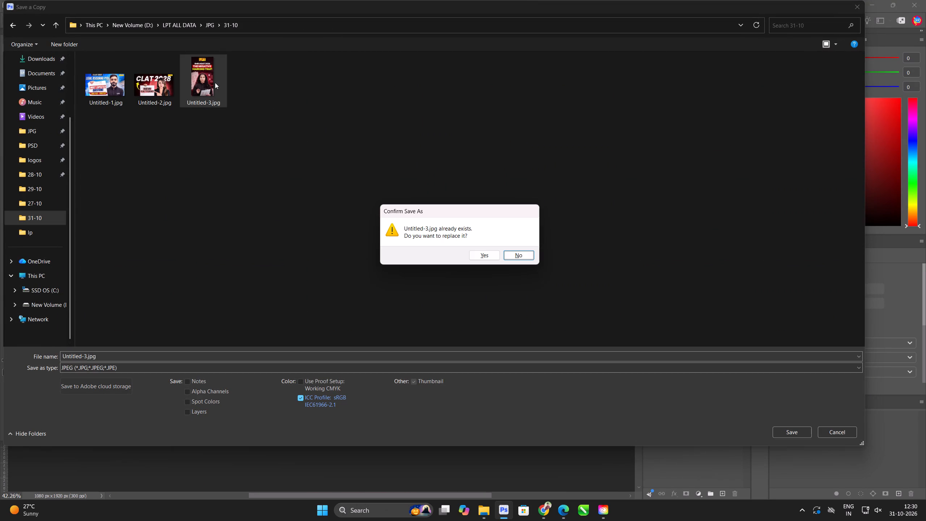
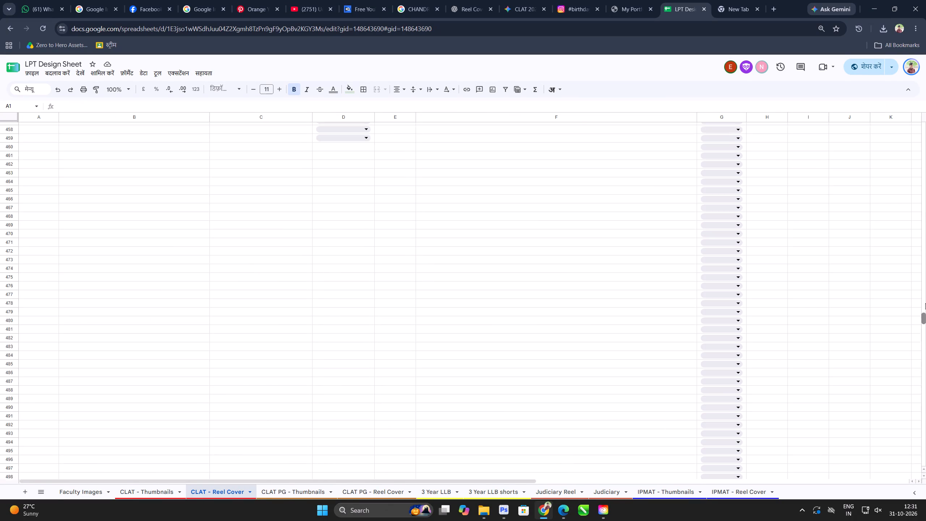
# Check the CLAT, CLAT PG and 3 Year LLB sheets of the LPT Design Sheet for newly assigned design tasks.
pyautogui.moveTo(925, 303); pyautogui.dragTo(922, 281)
pyautogui.click(310, 487)
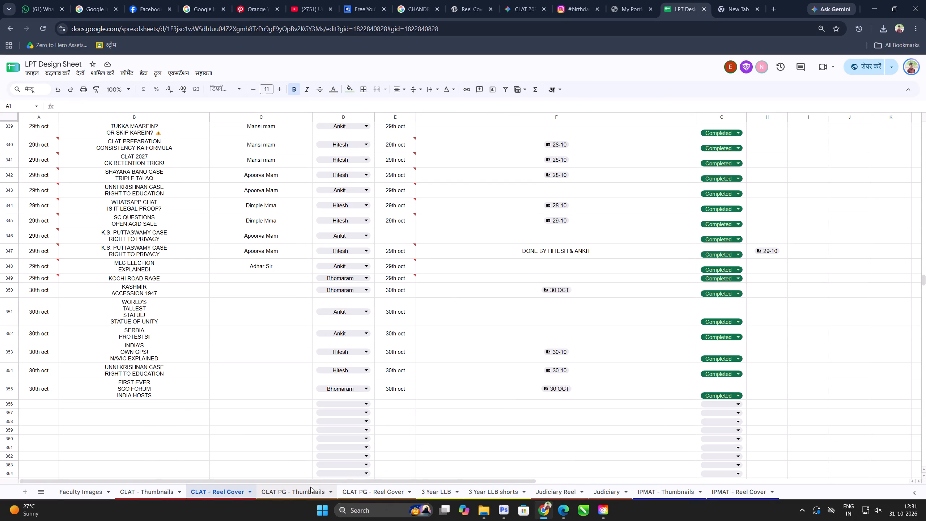
pyautogui.scroll(-20, 428, 323)
pyautogui.scroll(-20, 428, 323)
pyautogui.scroll(-9, 428, 323)
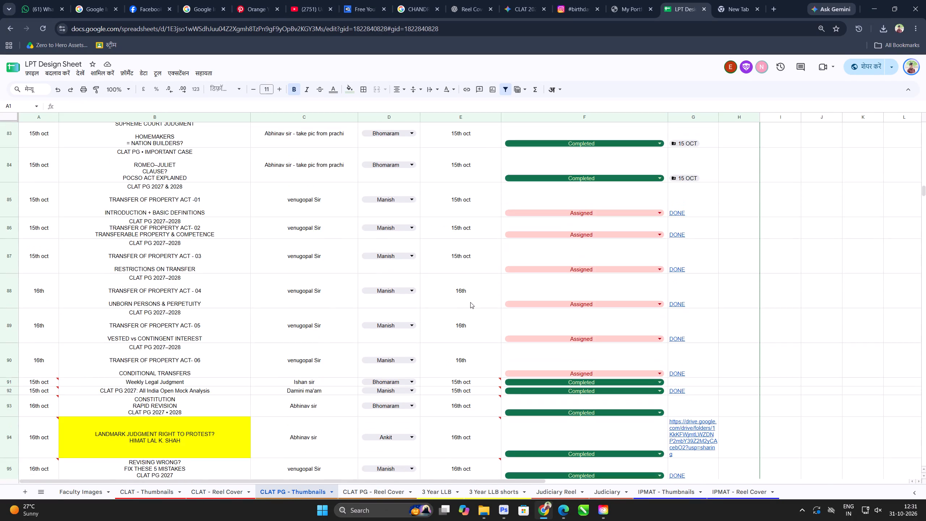
pyautogui.scroll(-20, 470, 302)
pyautogui.scroll(-8, 470, 302)
pyautogui.scroll(11, 476, 305)
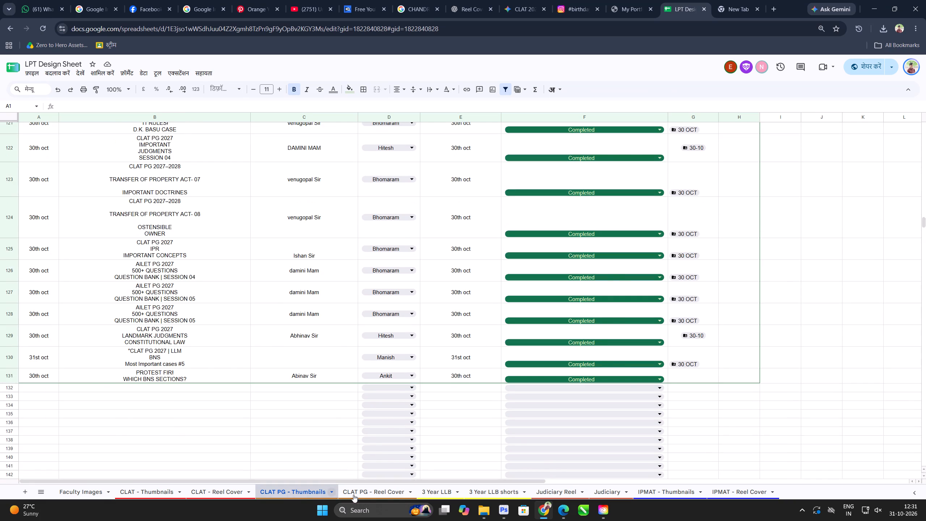
pyautogui.click(389, 488)
pyautogui.scroll(-20, 415, 389)
pyautogui.scroll(-1, 415, 389)
pyautogui.scroll(8, 439, 343)
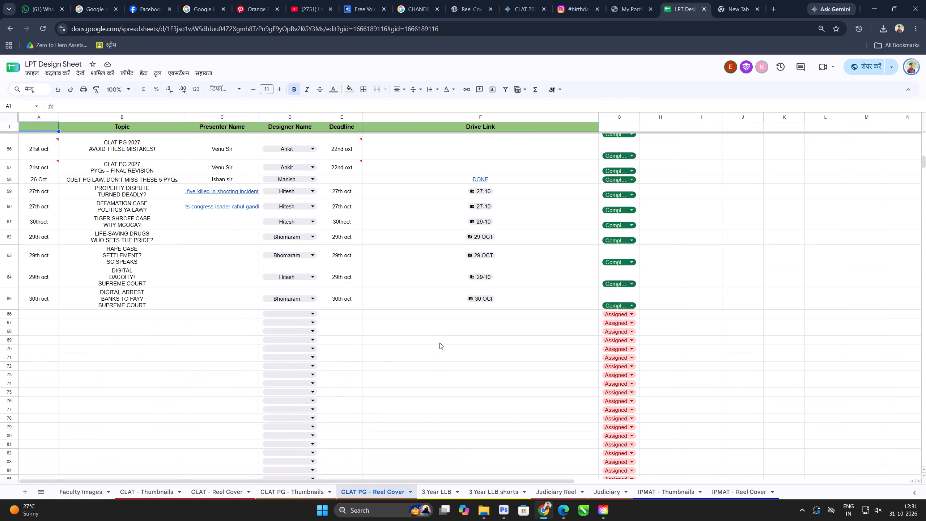
pyautogui.click(442, 494)
pyautogui.scroll(-20, 484, 353)
pyautogui.scroll(-1, 484, 353)
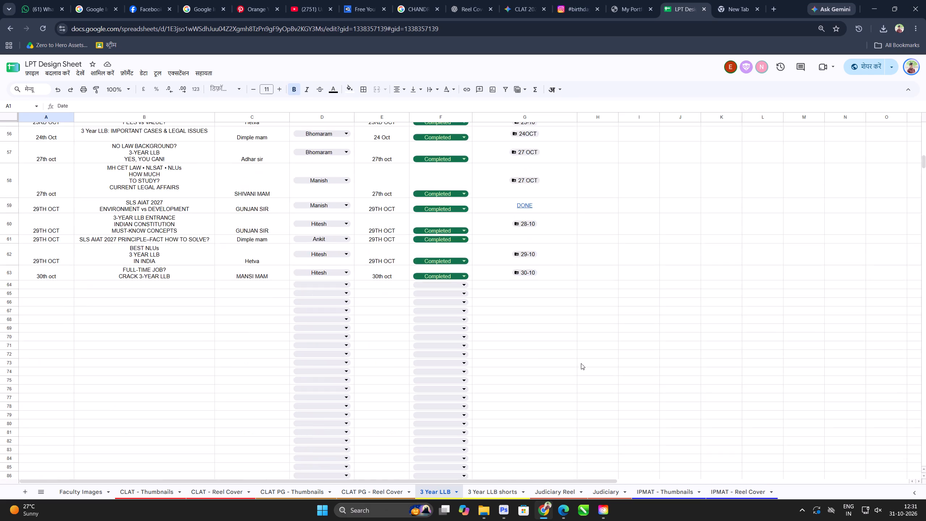
pyautogui.scroll(-5, 581, 363)
pyautogui.scroll(7, 578, 355)
pyautogui.click(494, 496)
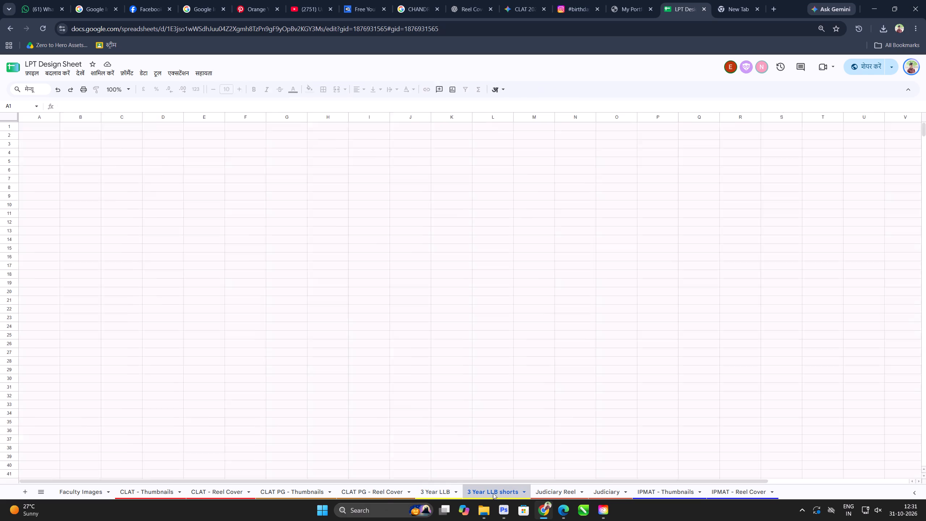
pyautogui.scroll(-15, 524, 332)
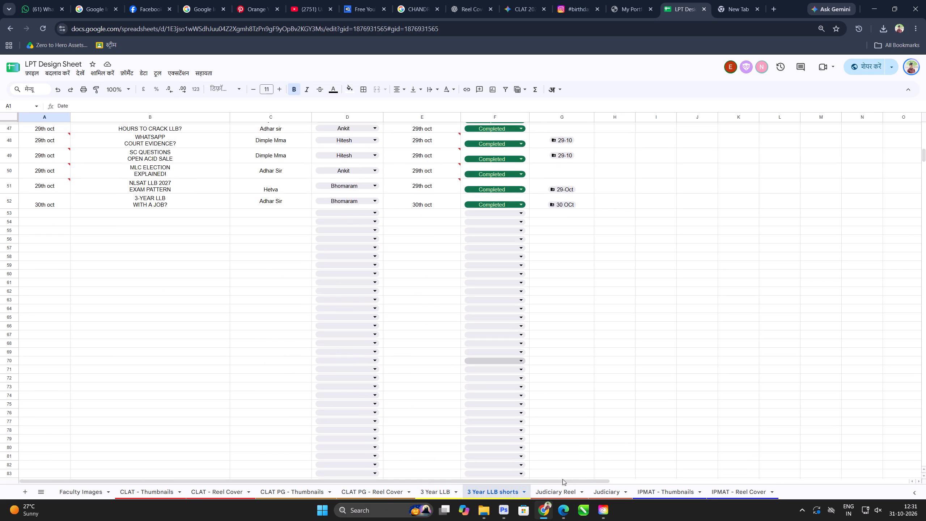
# Check the Judiciary Reel and Judiciary sheets for the latest assigned topics.
pyautogui.click(557, 484)
pyautogui.click(557, 487)
pyautogui.scroll(-8, 522, 325)
pyautogui.scroll(1, 496, 326)
pyautogui.scroll(-7, 491, 327)
pyautogui.scroll(2, 491, 327)
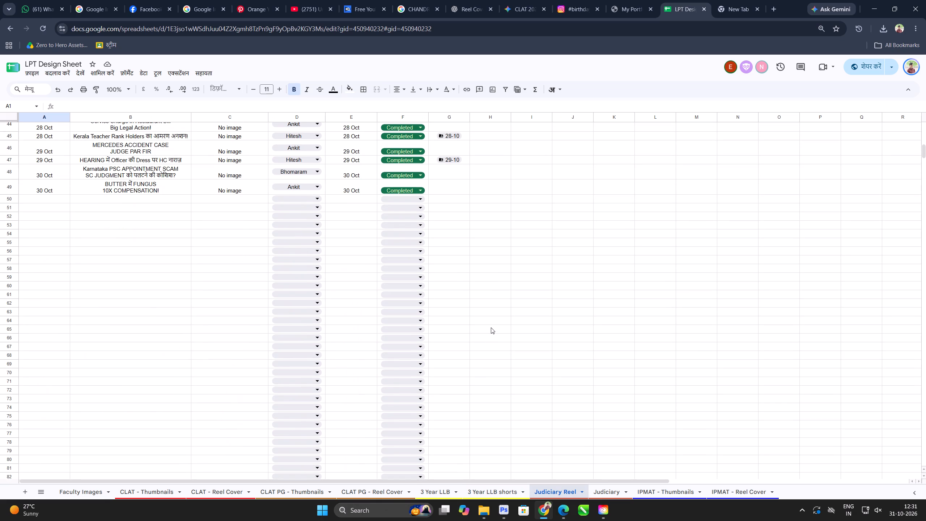
pyautogui.click(607, 490)
pyautogui.scroll(-18, 560, 369)
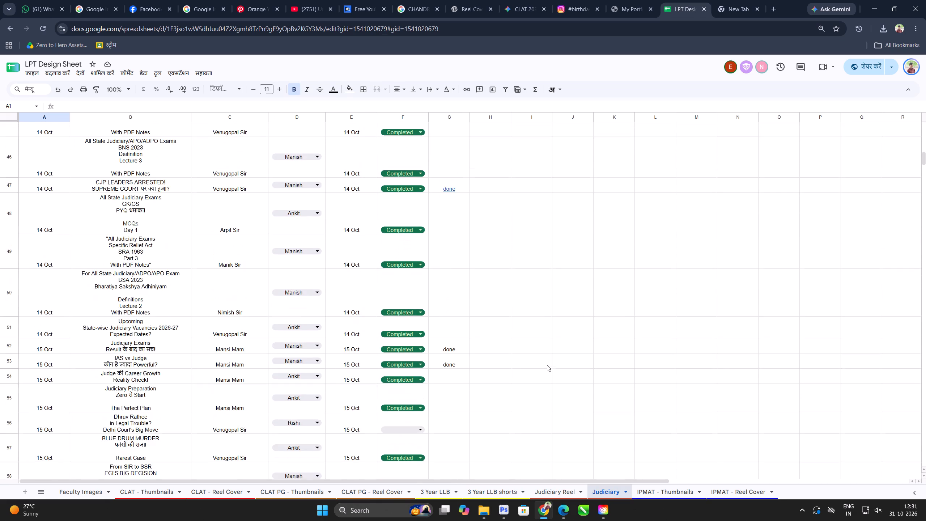
pyautogui.scroll(-20, 547, 365)
pyautogui.scroll(-16, 547, 365)
pyautogui.scroll(1, 556, 346)
pyautogui.scroll(-7, 556, 346)
pyautogui.scroll(3, 558, 347)
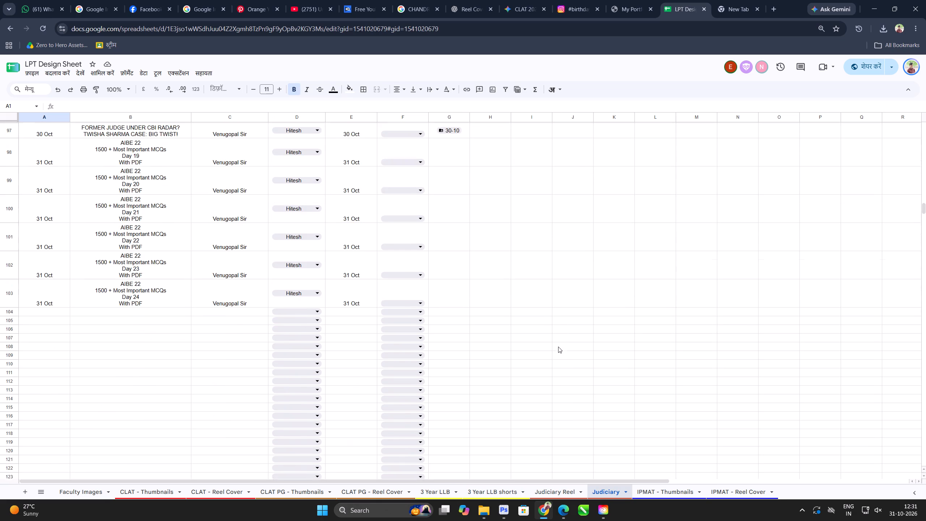
pyautogui.scroll(5, 558, 347)
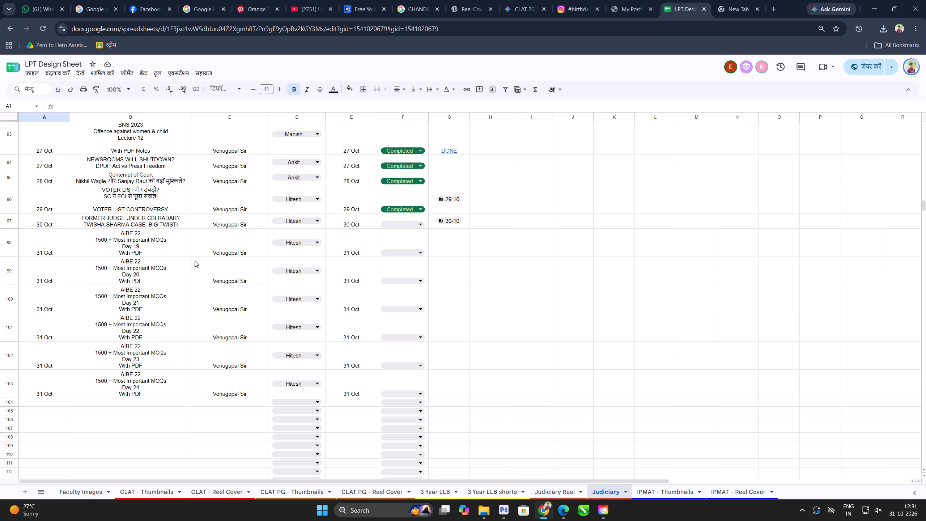
# Switch to File Explorer and search the PSD folder and the JPG folder for "1500".
pyautogui.click(481, 509)
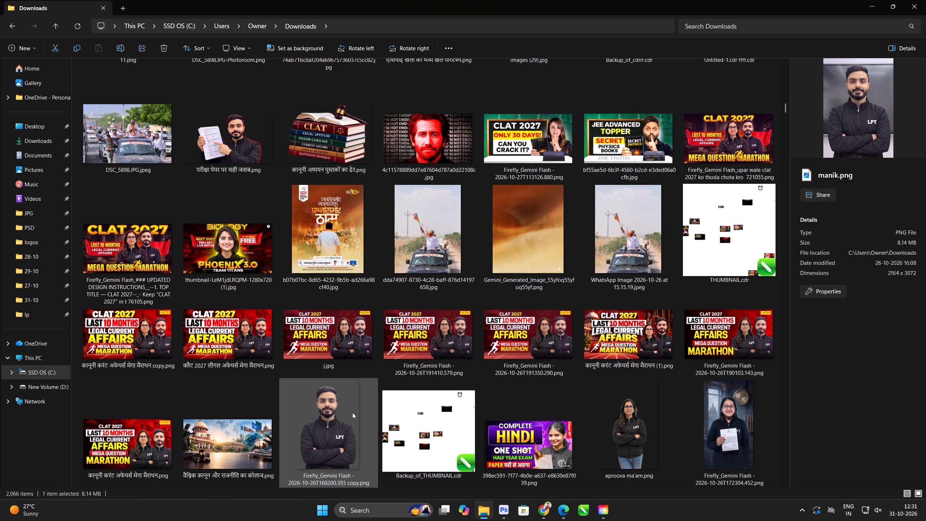
pyautogui.click(26, 229)
pyautogui.scroll(-1, 610, 183)
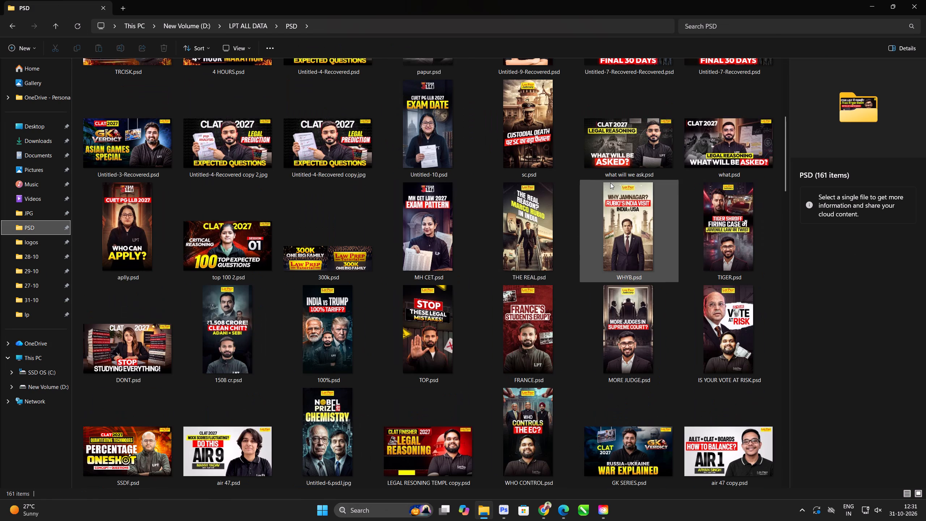
pyautogui.click(781, 26)
pyautogui.write('1500')
pyautogui.hotkey('ctrl', 'a')
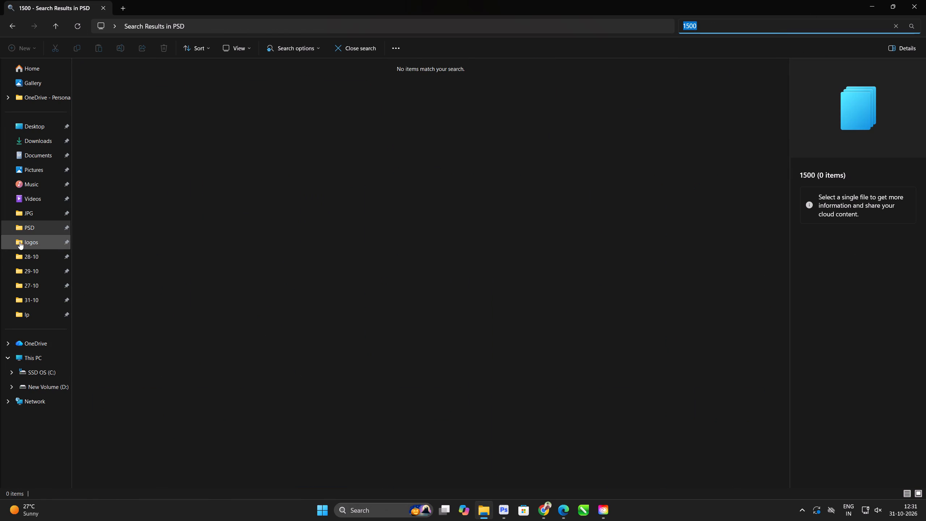
pyautogui.click(33, 220)
pyautogui.click(712, 28)
pyautogui.write('1500')
# Search the JPG folder for "PSD" and look through the found design files.
pyautogui.hotkey('ctrl', 'a')
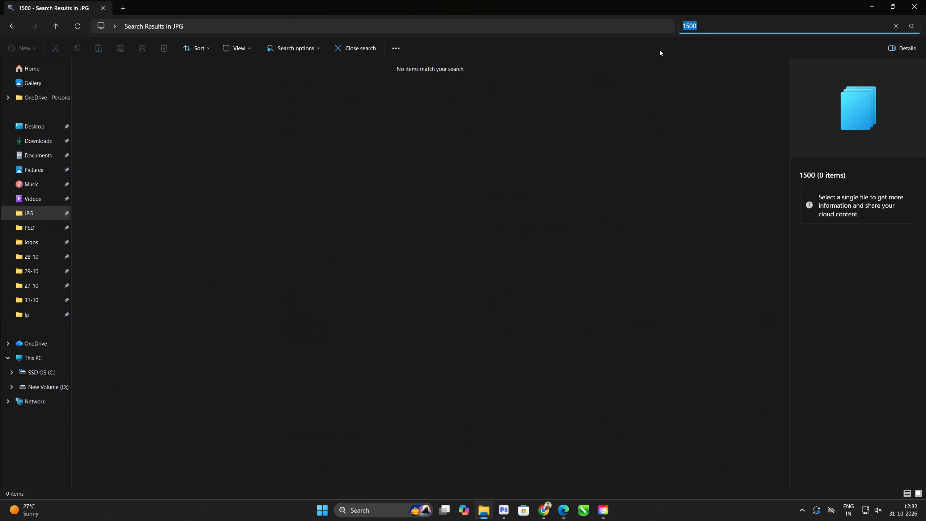
pyautogui.press('BackSpace')
pyautogui.write('PSD')
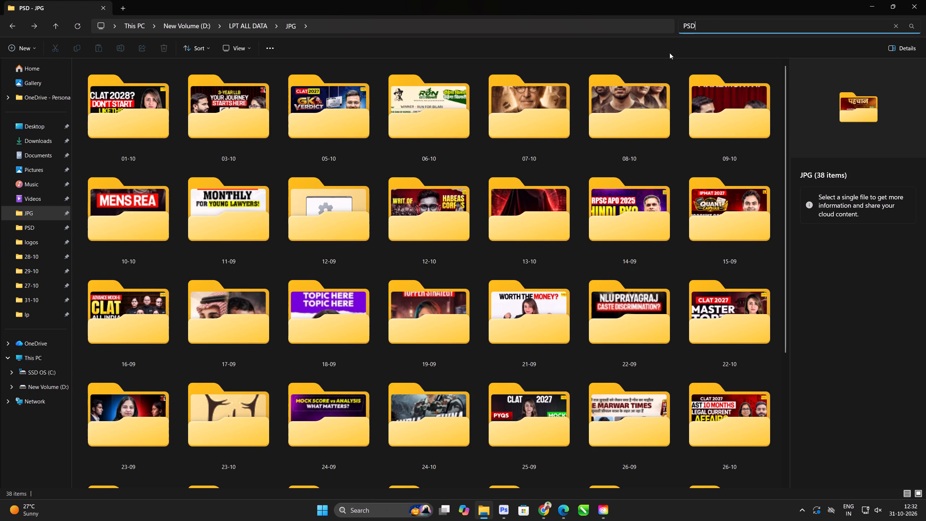
pyautogui.scroll(-2, 585, 156)
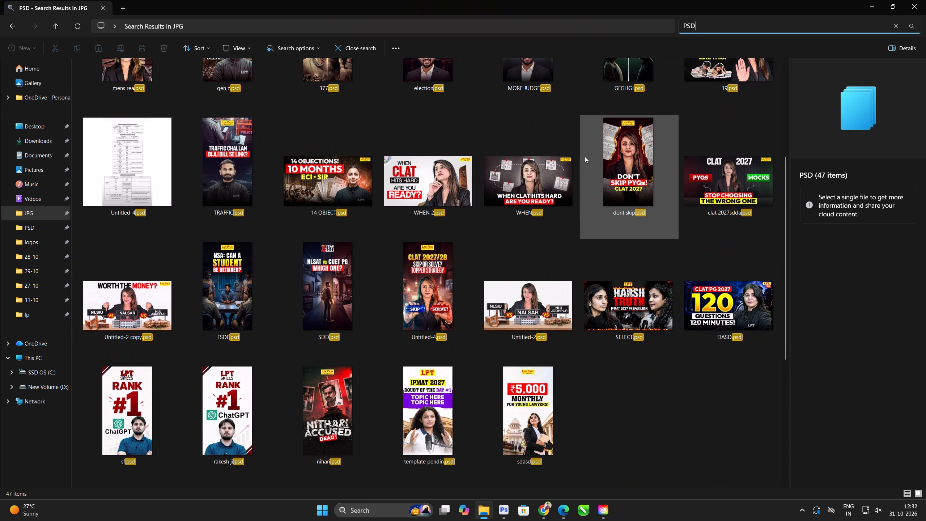
pyautogui.scroll(-2, 566, 184)
pyautogui.scroll(8, 563, 189)
pyautogui.scroll(-5, 535, 208)
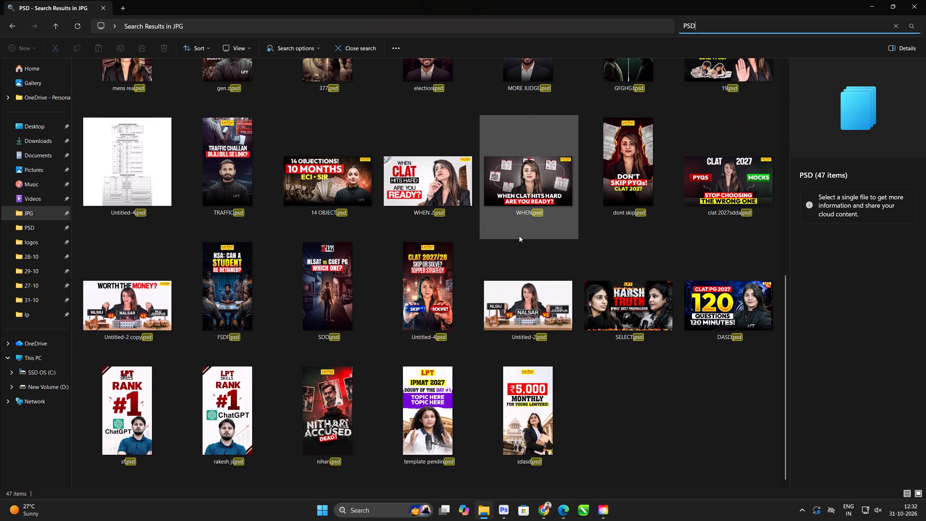
pyautogui.scroll(6, 519, 236)
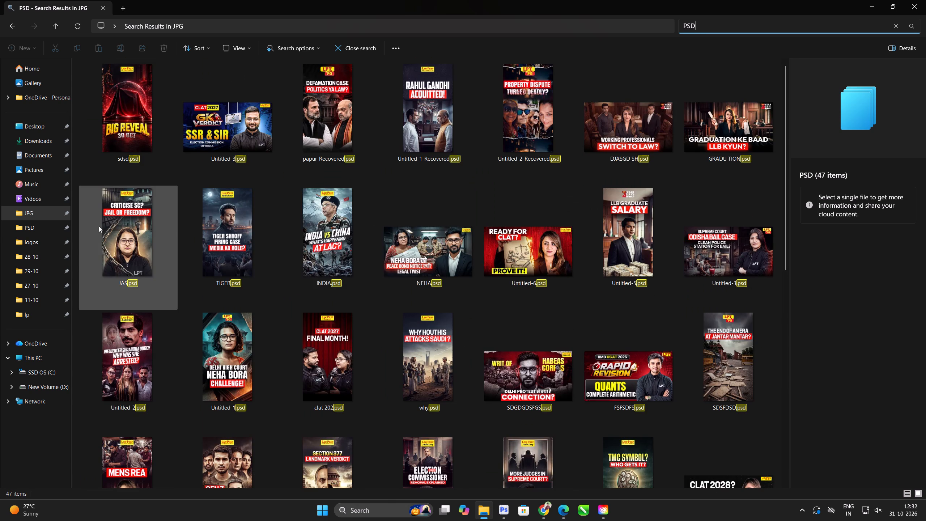
# Browse the thumbnails in the PSD folder for an existing AIBE 1500+ MCQs design.
pyautogui.click(32, 223)
pyautogui.scroll(-2, 586, 195)
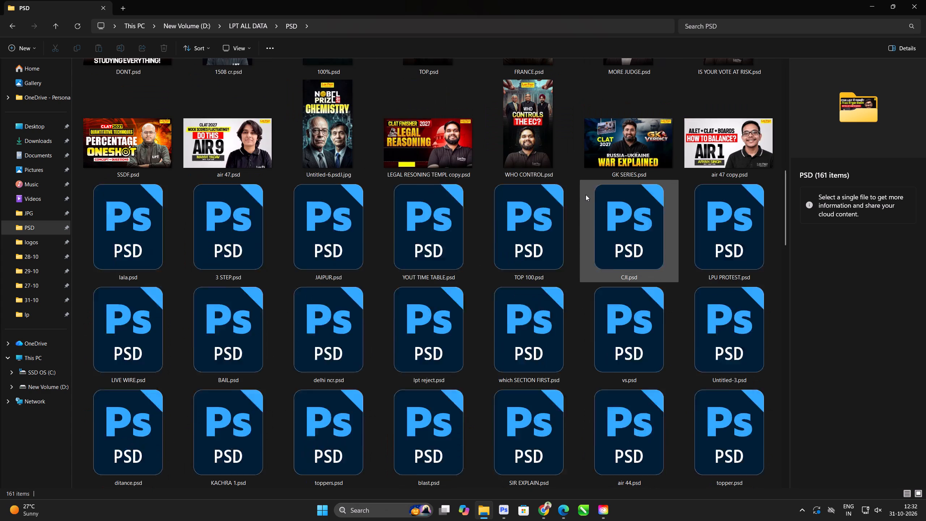
pyautogui.scroll(-4, 586, 195)
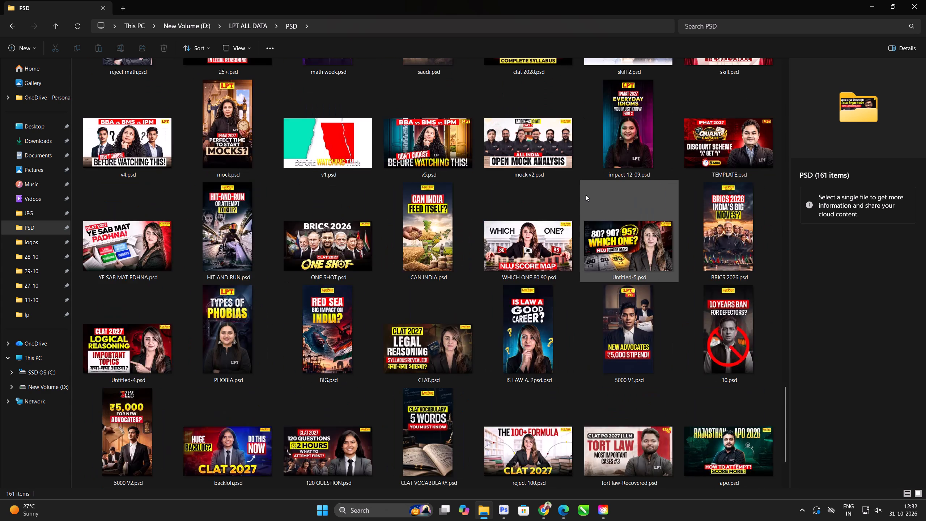
pyautogui.scroll(-5, 586, 195)
pyautogui.scroll(12, 586, 195)
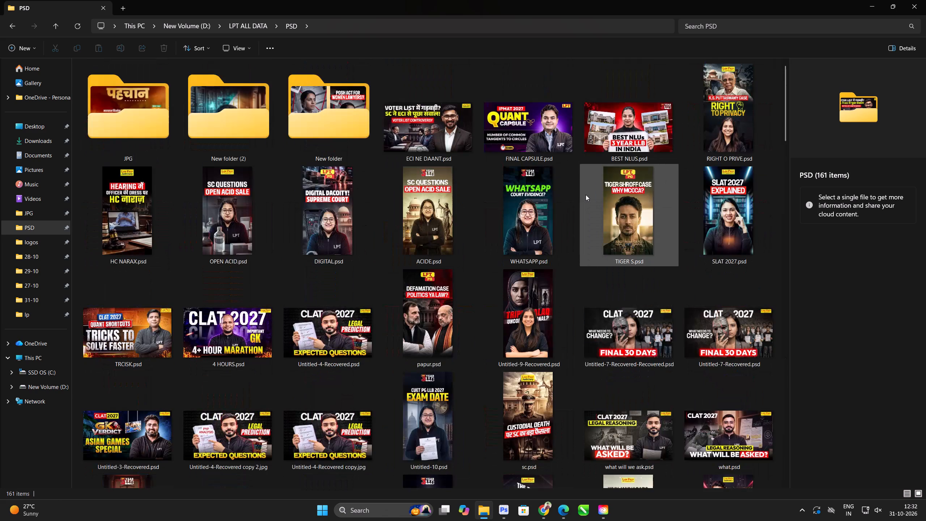
# Look inside the New folder and New folder (2) subfolders of the PSD folder, returning to PSD after each.
pyautogui.scroll(3, 586, 195)
pyautogui.doubleClick(351, 96)
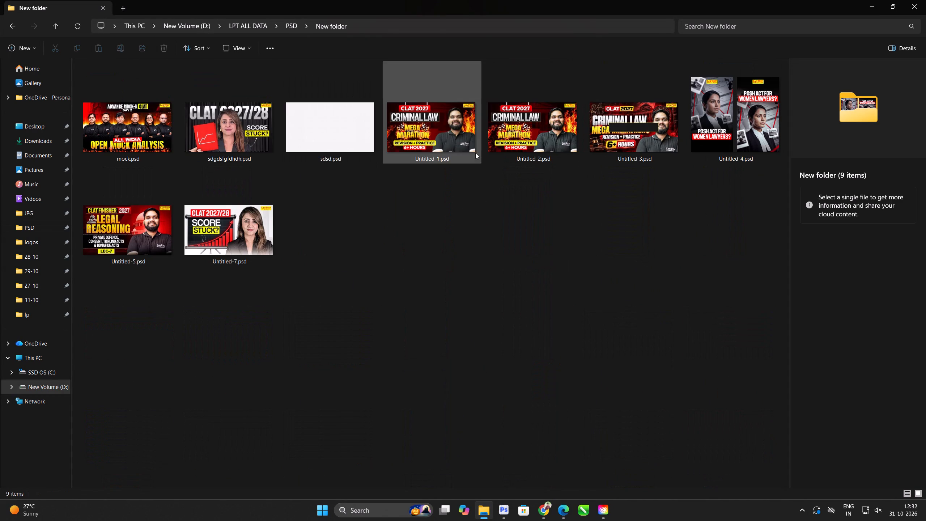
pyautogui.click(505, 198)
pyautogui.click(288, 26)
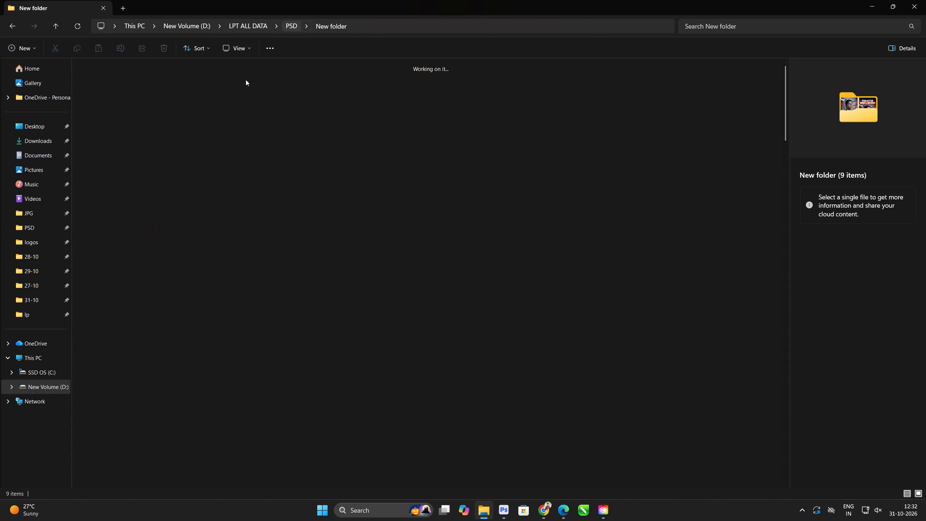
pyautogui.doubleClick(217, 113)
pyautogui.click(546, 198)
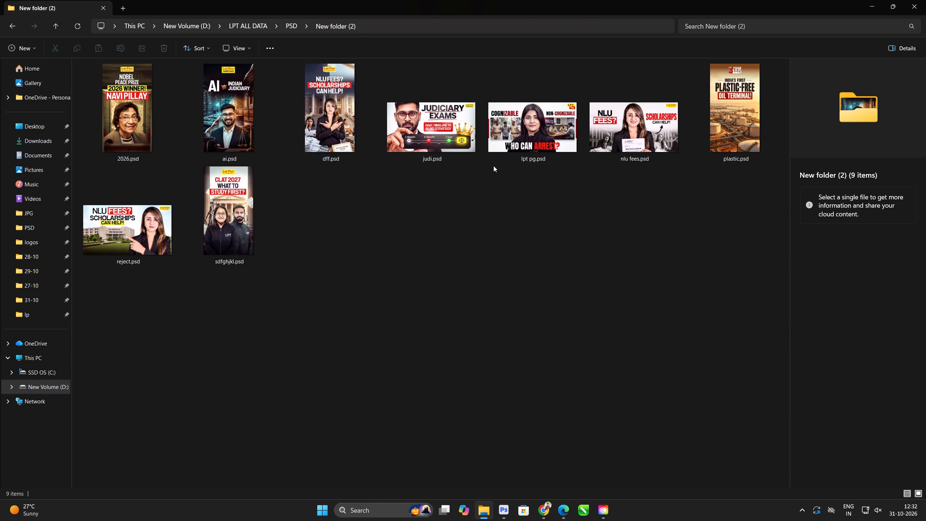
pyautogui.click(289, 24)
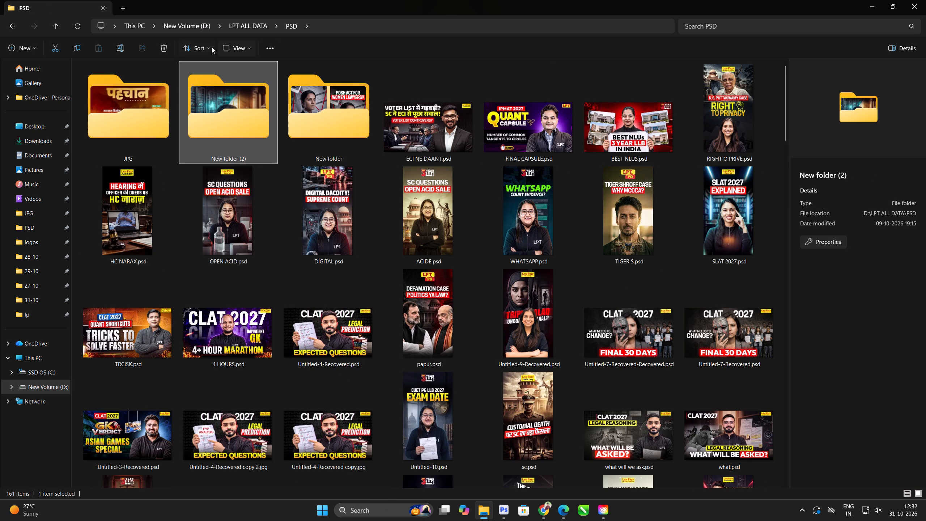
# Sort the PSD folder by date created and look through all its design files.
pyautogui.click(211, 47)
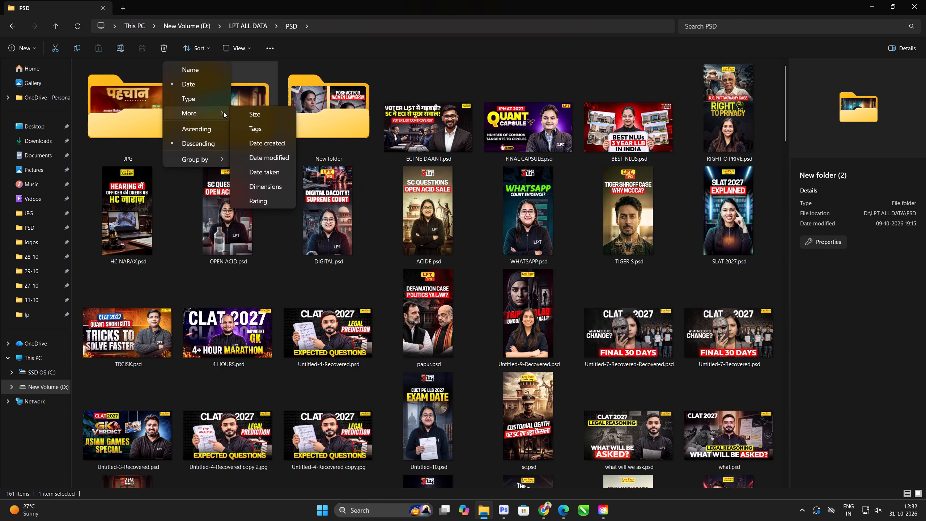
pyautogui.click(270, 141)
pyautogui.scroll(6, 395, 148)
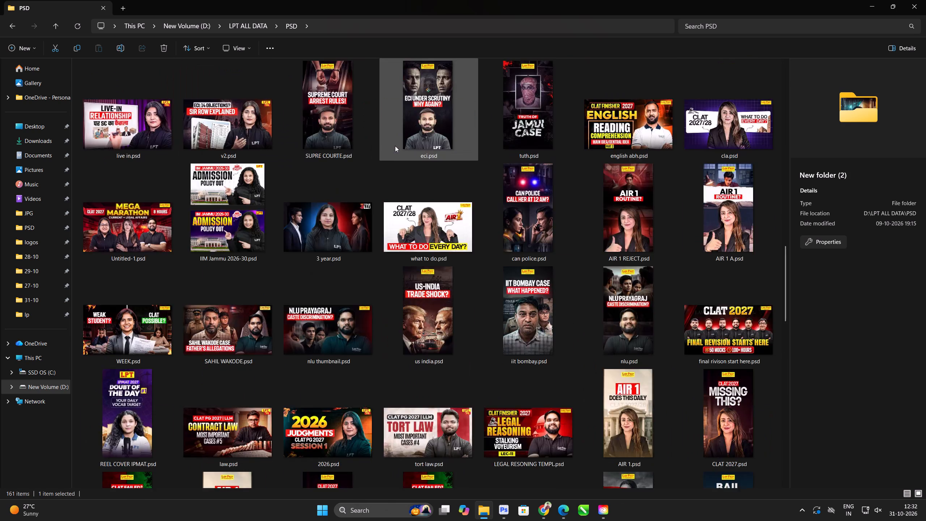
pyautogui.scroll(15, 395, 146)
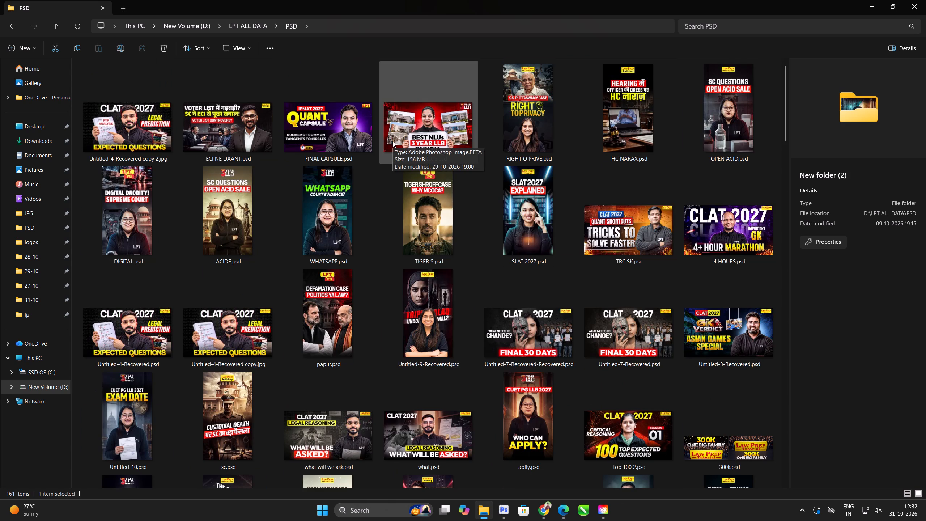
pyautogui.scroll(-1, 392, 141)
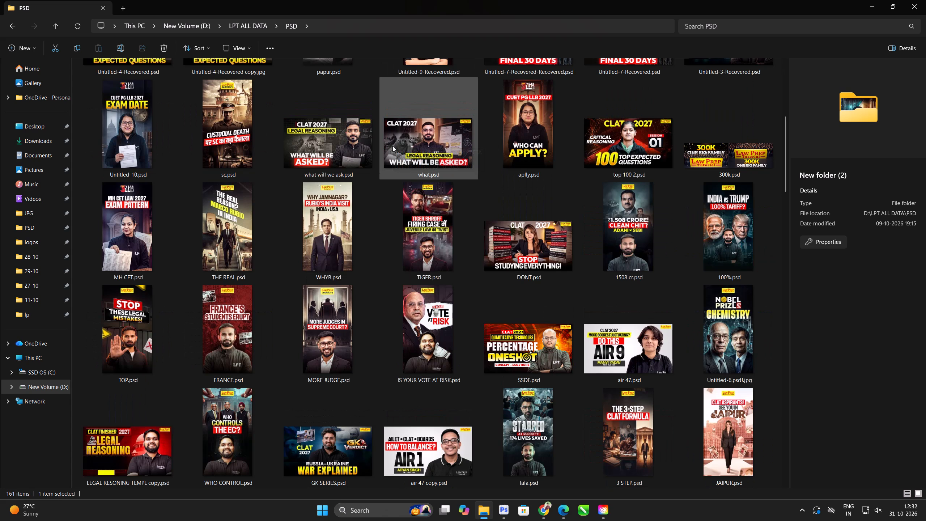
pyautogui.scroll(-1, 392, 148)
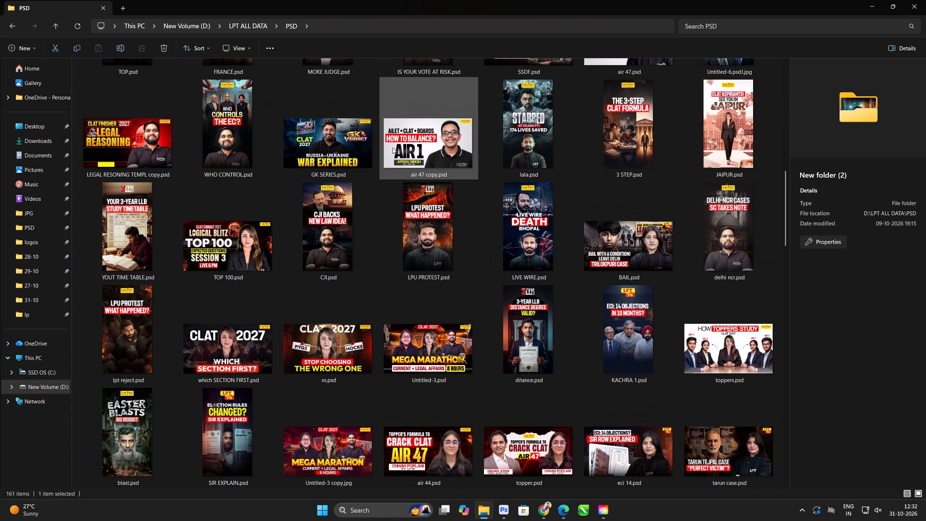
pyautogui.scroll(-1, 392, 148)
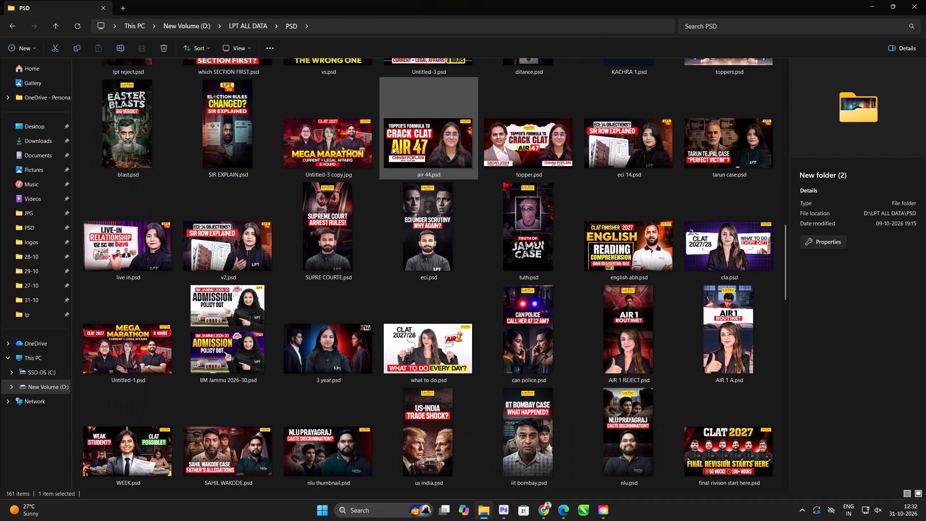
pyautogui.scroll(-2, 392, 148)
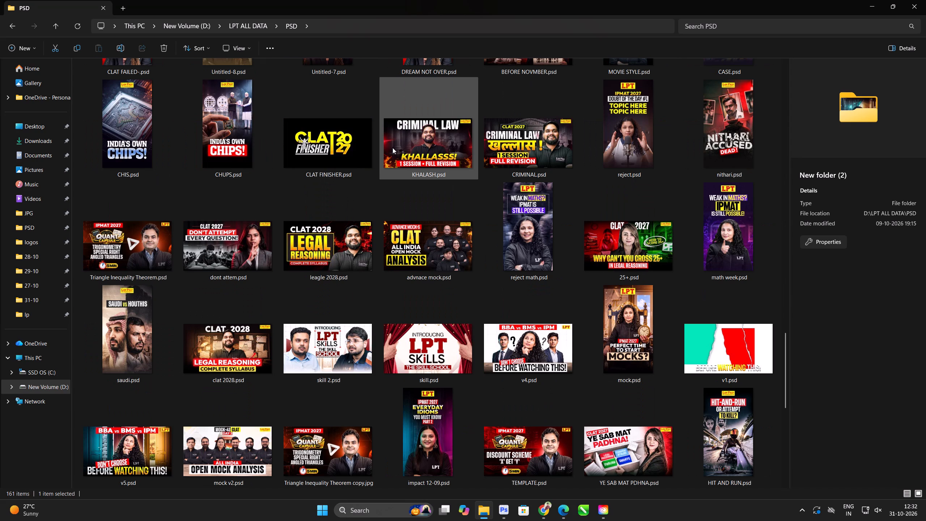
pyautogui.scroll(-2, 392, 148)
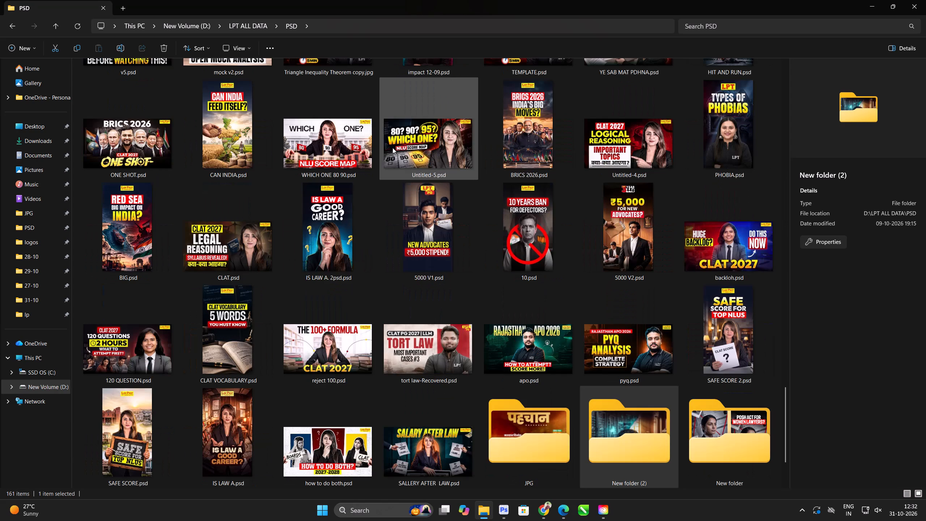
# Search the Downloads folder for "PSD", expand the results from earlier this month, and open AE.psd with its text layers updated.
pyautogui.click(47, 138)
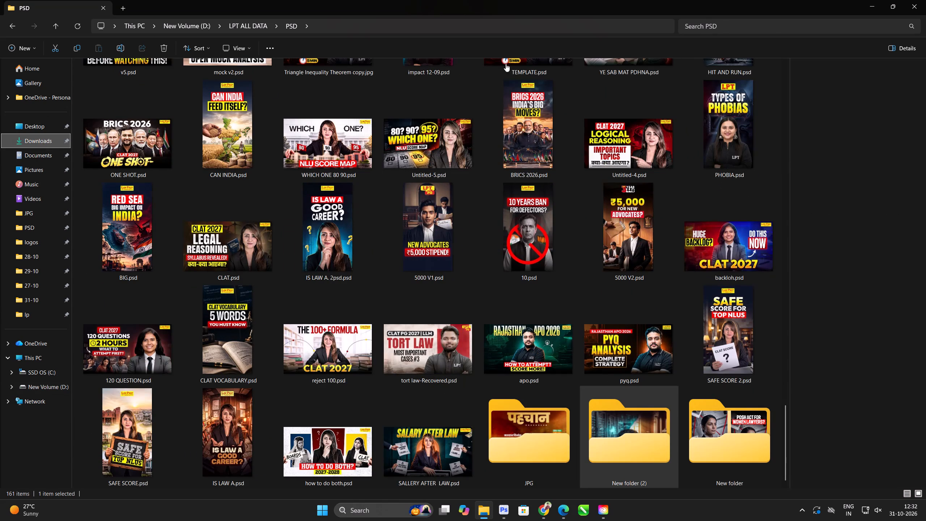
pyautogui.click(718, 30)
pyautogui.write('PSD')
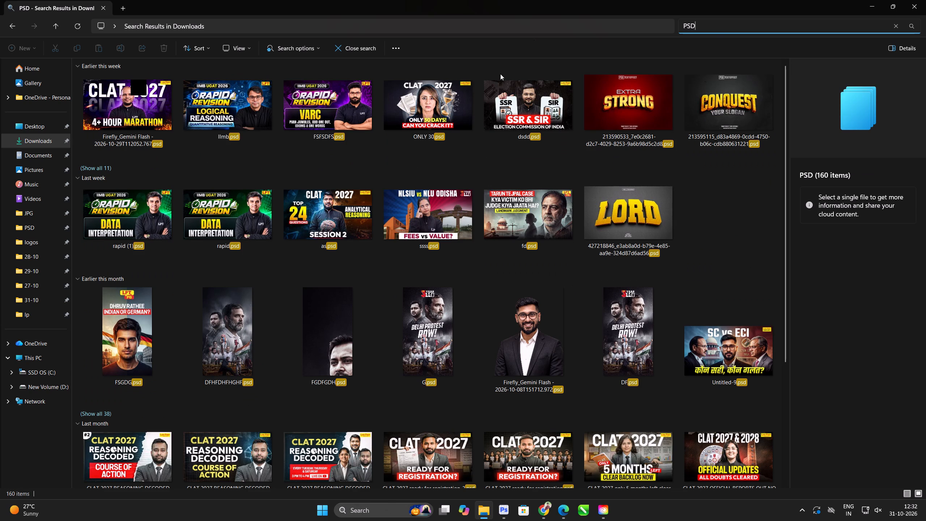
pyautogui.scroll(-1, 595, 270)
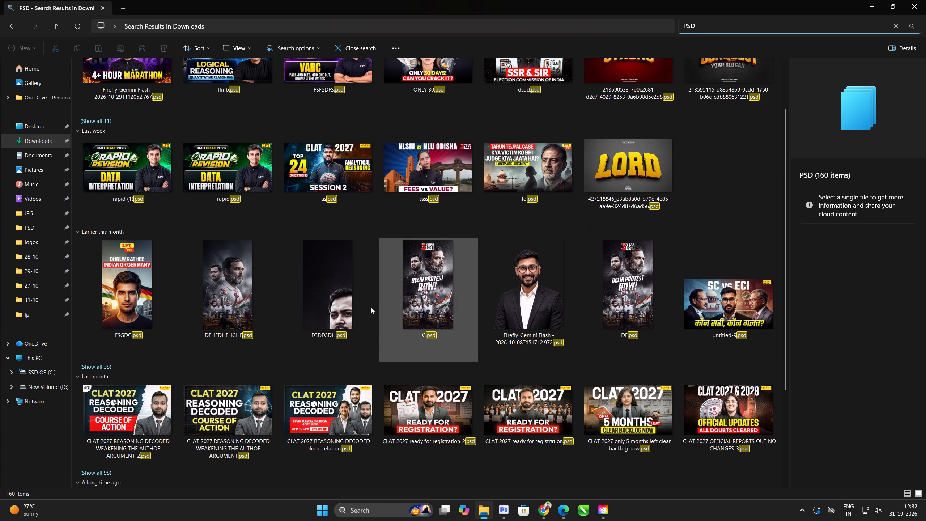
pyautogui.click(110, 369)
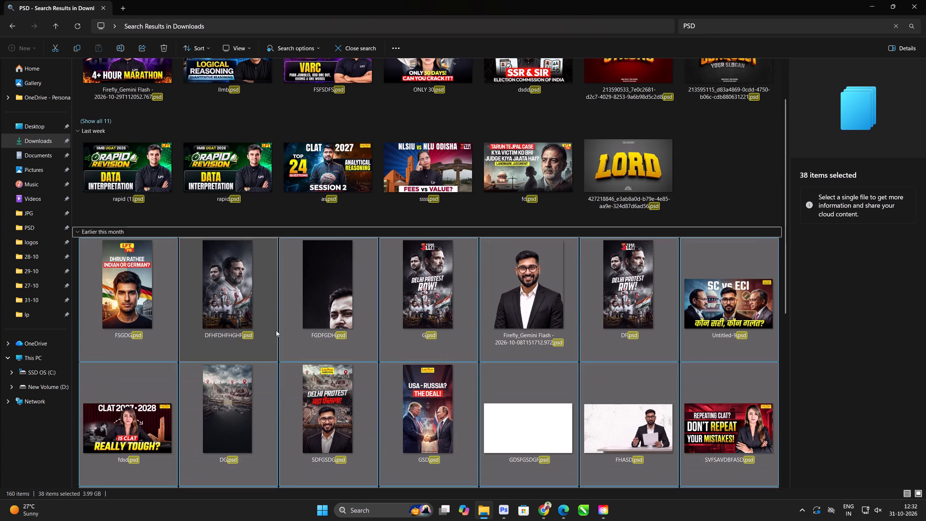
pyautogui.scroll(-1, 470, 274)
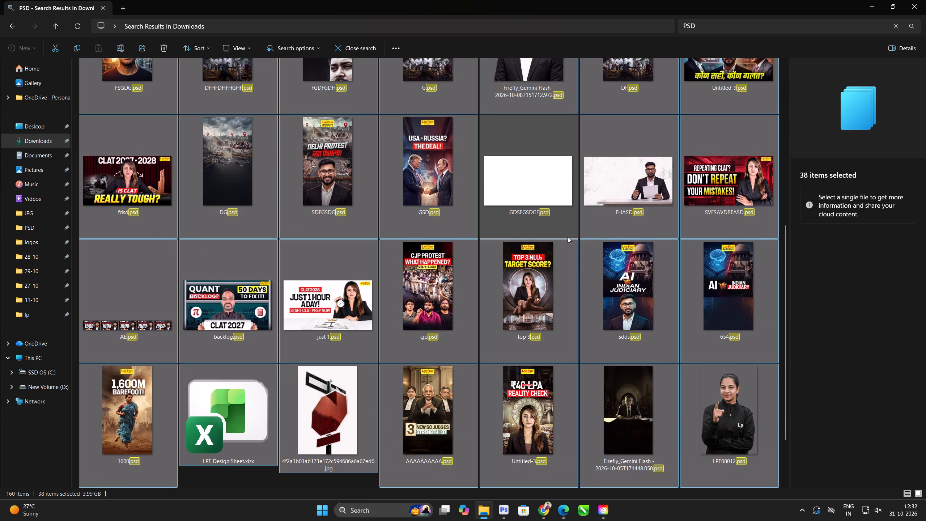
pyautogui.click(464, 309)
pyautogui.doubleClick(158, 318)
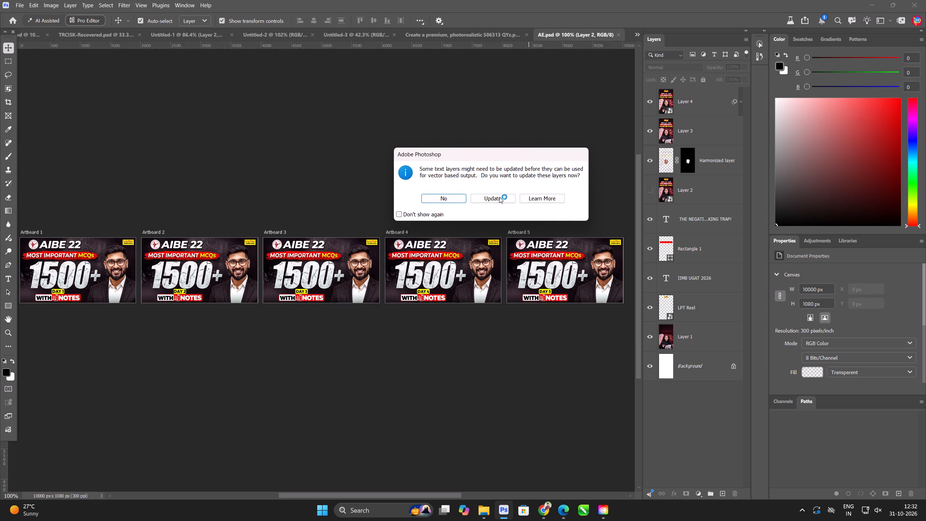
pyautogui.click(499, 195)
# Examine the AIBE 22 artboards in AE.psd, looking closely at the day label and notes badge on Artboard 1.
pyautogui.scroll(-4, 448, 245)
pyautogui.scroll(1, 412, 255)
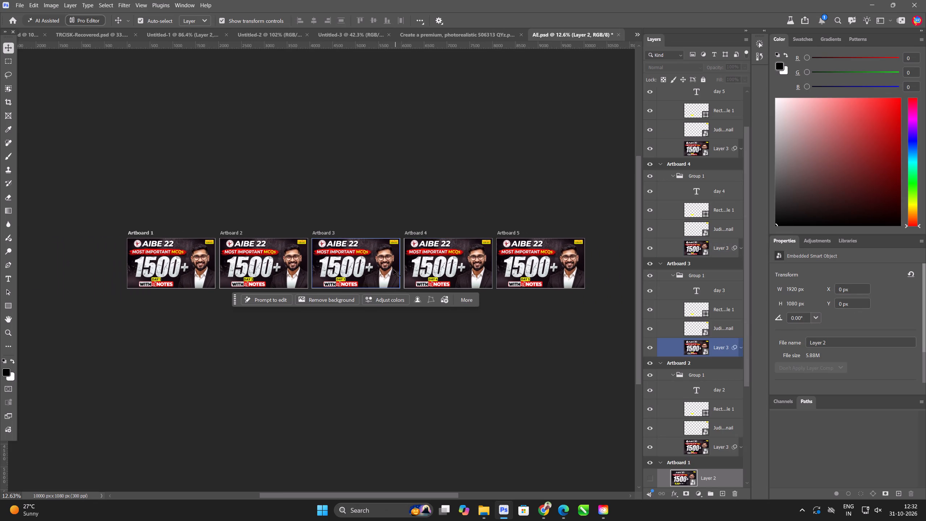
pyautogui.click(265, 279)
pyautogui.click(142, 327)
pyautogui.scroll(2, 143, 294)
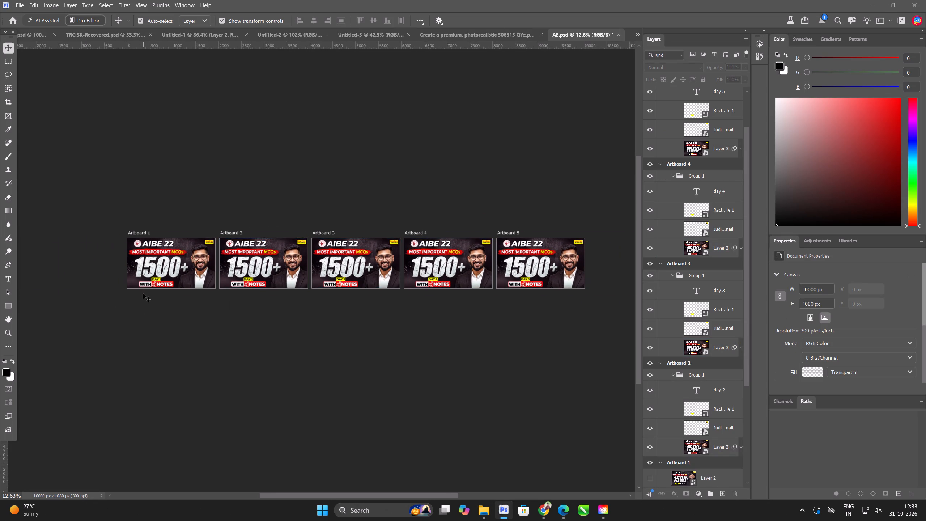
pyautogui.scroll(9, 143, 294)
pyautogui.scroll(-6, 341, 284)
pyautogui.scroll(10, 284, 280)
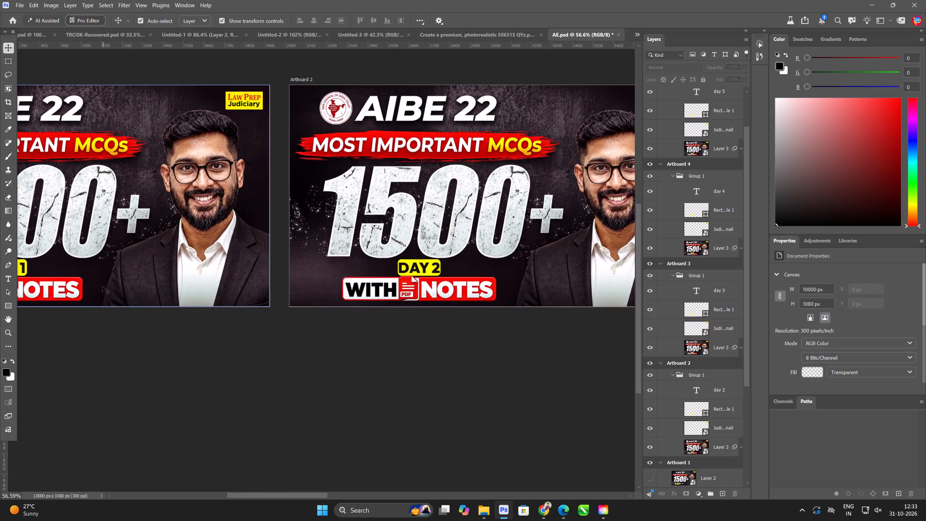
pyautogui.scroll(4, 103, 287)
pyautogui.press('space')
pyautogui.scroll(-5, 503, 265)
pyautogui.scroll(10, 38, 237)
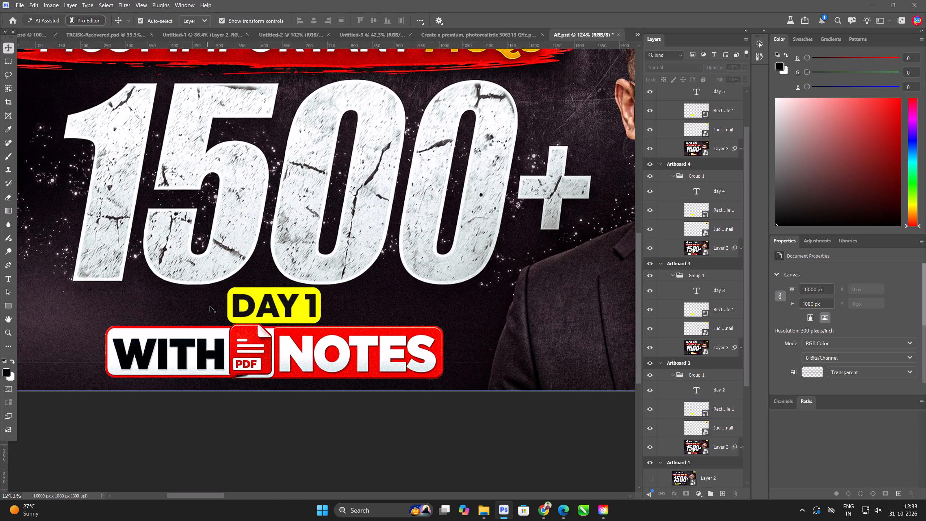
# Hide the "day 1" text layer in Artboard 1.
pyautogui.click(263, 306)
pyautogui.scroll(3, 670, 246)
pyautogui.scroll(-15, 675, 305)
pyautogui.click(650, 339)
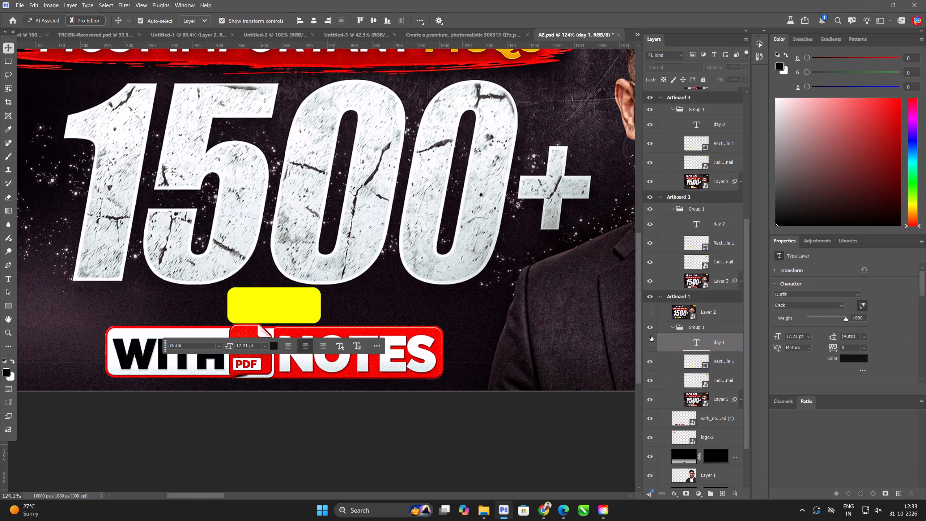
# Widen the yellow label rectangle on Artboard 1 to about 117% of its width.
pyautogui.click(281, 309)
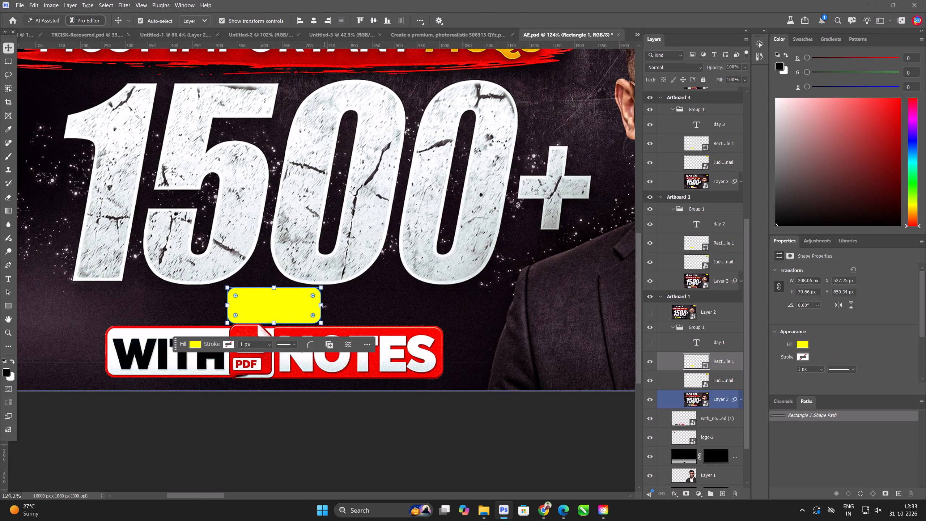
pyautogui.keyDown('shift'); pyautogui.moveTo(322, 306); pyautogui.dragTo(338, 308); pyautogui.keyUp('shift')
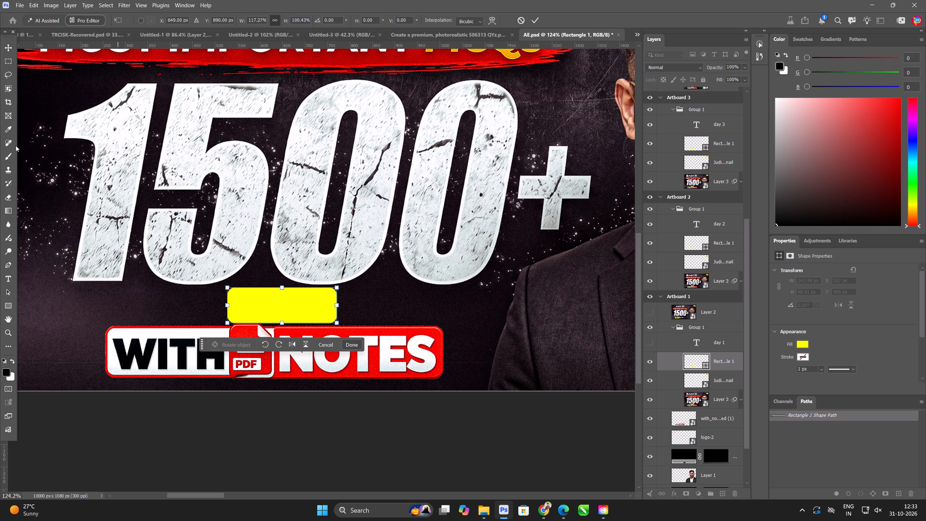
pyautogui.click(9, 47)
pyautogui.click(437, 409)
# Try shifting Layer 3 in Artboard 1's Group 1, undo the move, and hide that layer.
pyautogui.moveTo(413, 351); pyautogui.dragTo(405, 359)
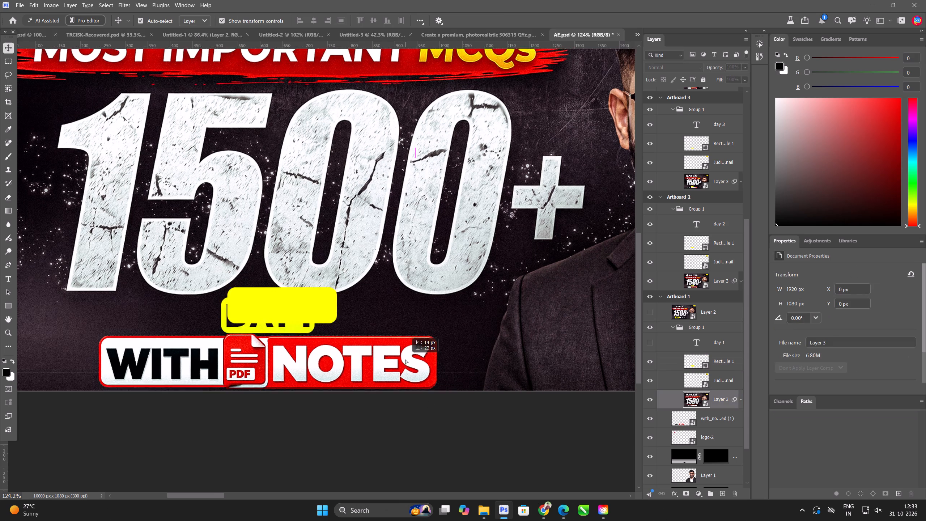
pyautogui.moveTo(405, 359); pyautogui.dragTo(422, 347)
pyautogui.hotkey('ctrl', 'z')
pyautogui.click(652, 401)
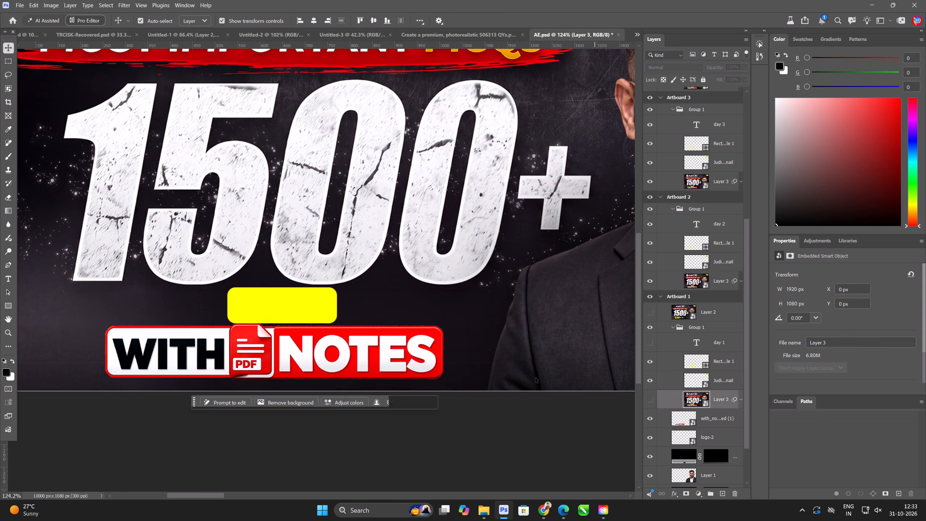
# Move the "WITH PDF NOTES" badge on Artboard 1 slightly down, to a Y position of about 943 px.
pyautogui.moveTo(345, 334); pyautogui.dragTo(345, 340)
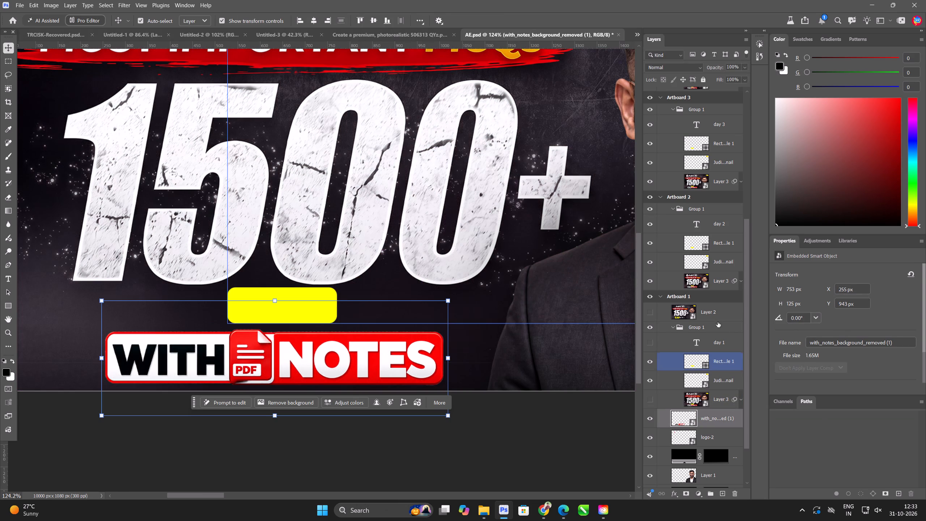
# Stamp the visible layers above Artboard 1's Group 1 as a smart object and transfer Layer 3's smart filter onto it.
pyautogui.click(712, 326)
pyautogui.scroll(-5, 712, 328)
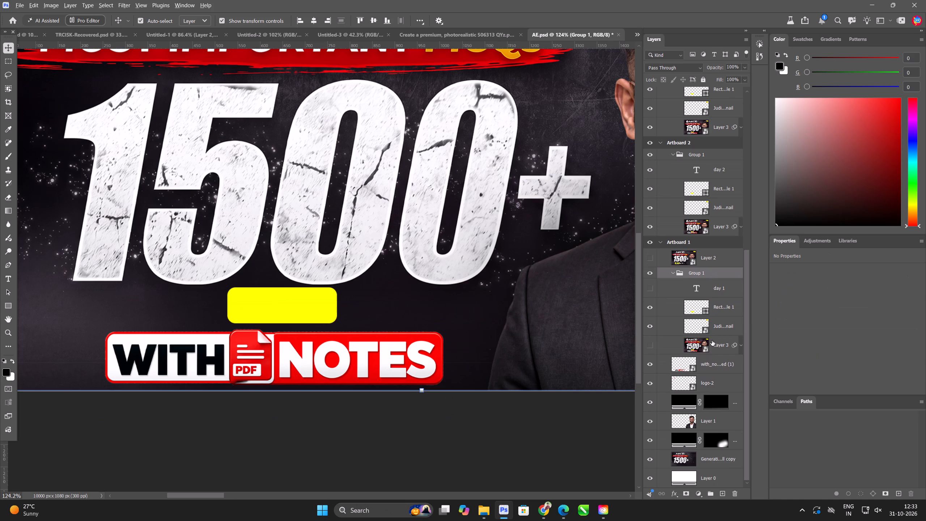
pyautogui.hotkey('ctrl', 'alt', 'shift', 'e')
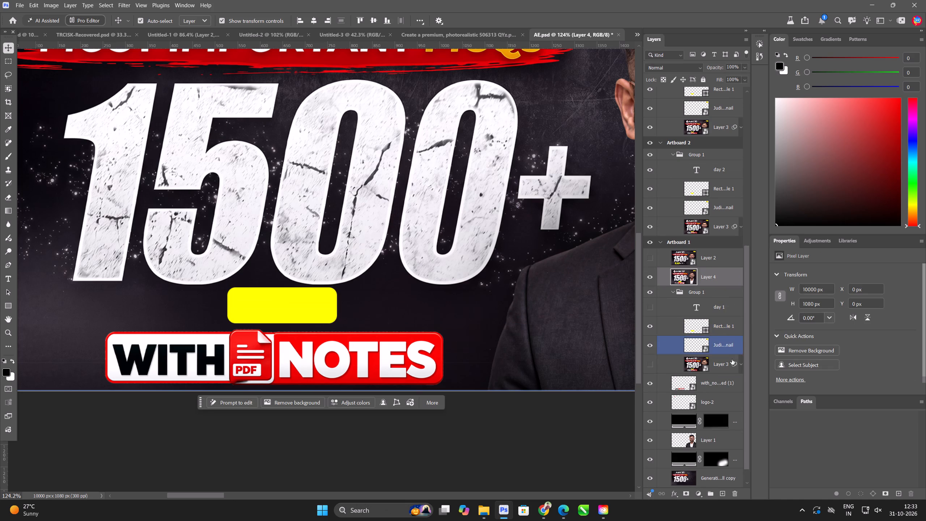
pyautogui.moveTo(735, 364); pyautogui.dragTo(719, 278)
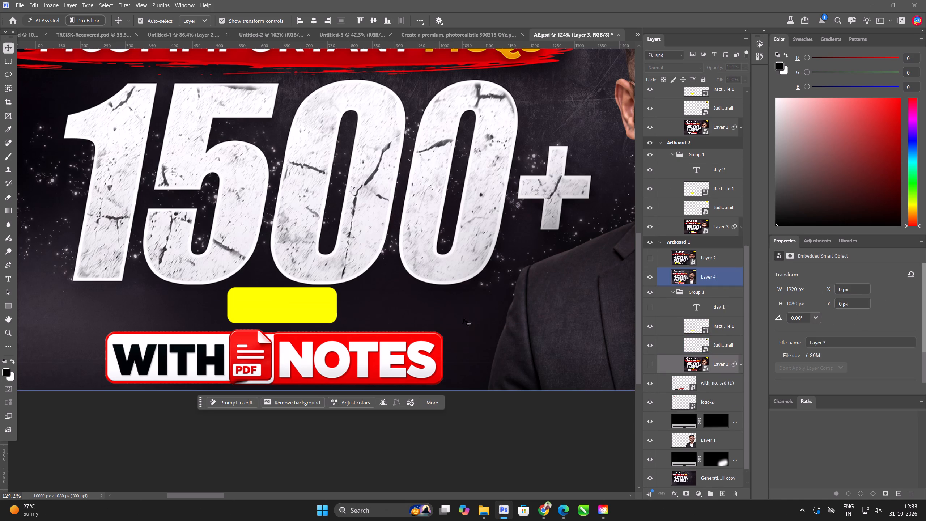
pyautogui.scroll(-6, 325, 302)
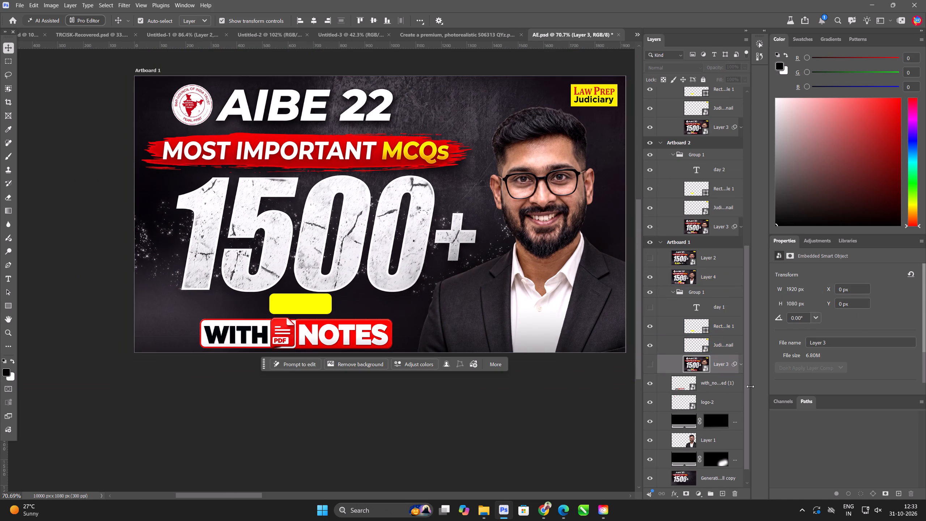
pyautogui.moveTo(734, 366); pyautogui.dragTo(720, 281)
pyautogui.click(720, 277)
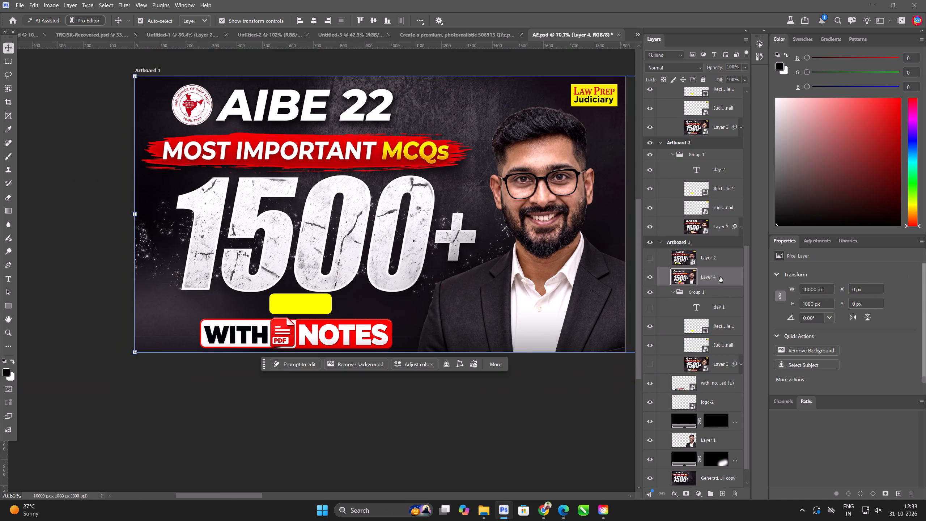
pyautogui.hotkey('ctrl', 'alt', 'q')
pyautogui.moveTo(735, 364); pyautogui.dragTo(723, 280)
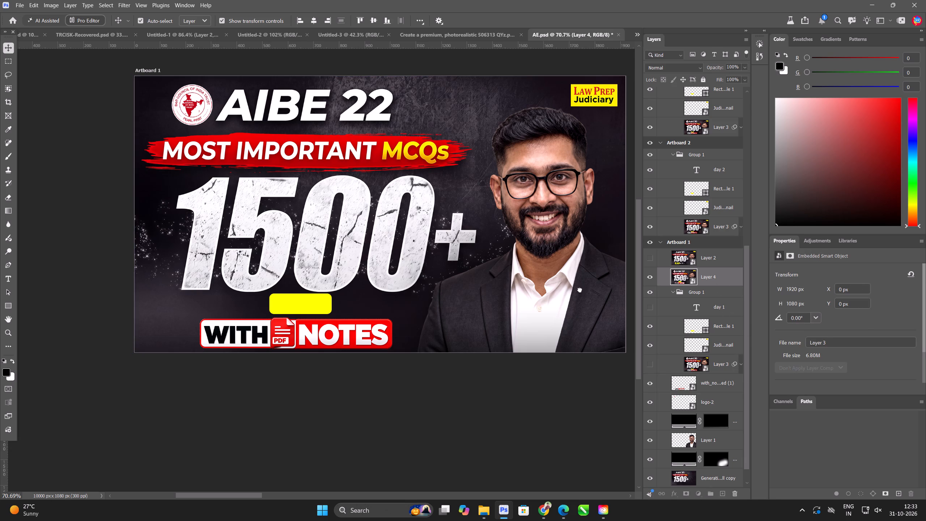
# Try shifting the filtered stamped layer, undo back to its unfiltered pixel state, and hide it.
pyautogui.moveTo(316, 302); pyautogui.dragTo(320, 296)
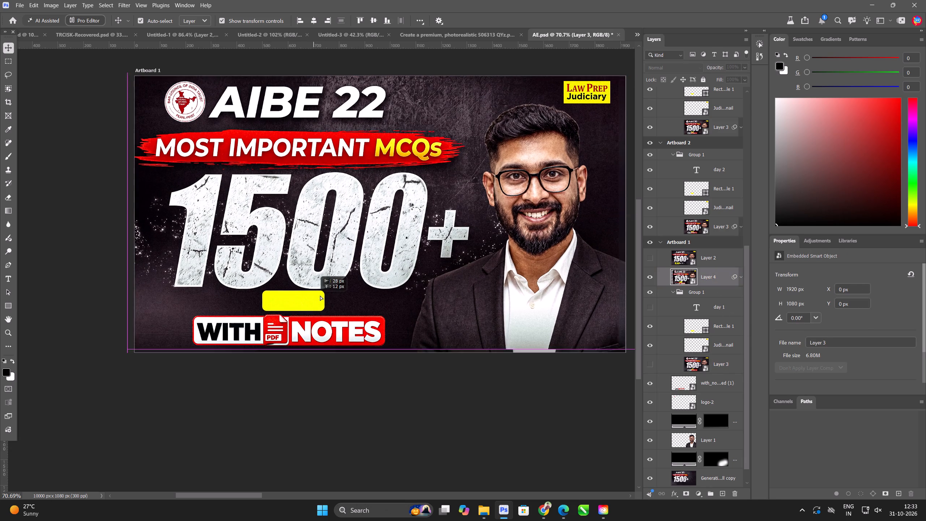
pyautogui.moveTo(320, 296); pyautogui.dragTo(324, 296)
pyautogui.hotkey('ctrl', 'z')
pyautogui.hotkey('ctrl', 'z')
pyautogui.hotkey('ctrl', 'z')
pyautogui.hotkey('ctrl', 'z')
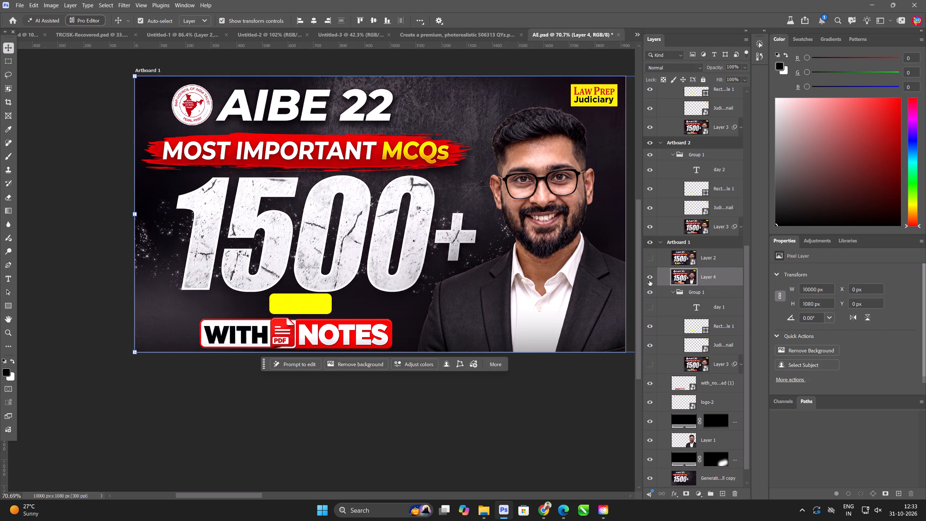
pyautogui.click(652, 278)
# Delete the yellow label rectangle above the notes badge on Artboard 1.
pyautogui.click(294, 304)
pyautogui.scroll(3, 331, 304)
pyautogui.press('Delete')
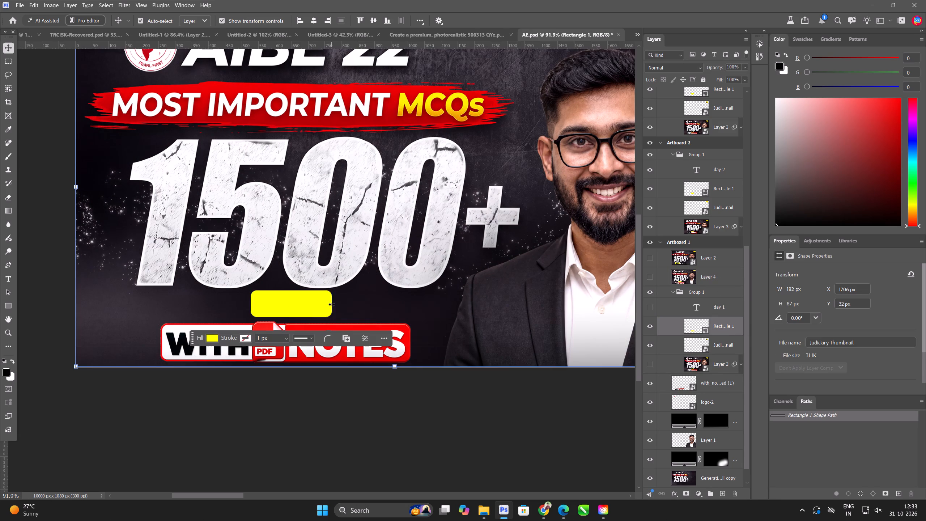
# Stamp the visible layers above Artboard 1's Group 1, convert the stamp to a smart object, and transfer Layer 3's smart filter onto it.
pyautogui.scroll(-4, 332, 304)
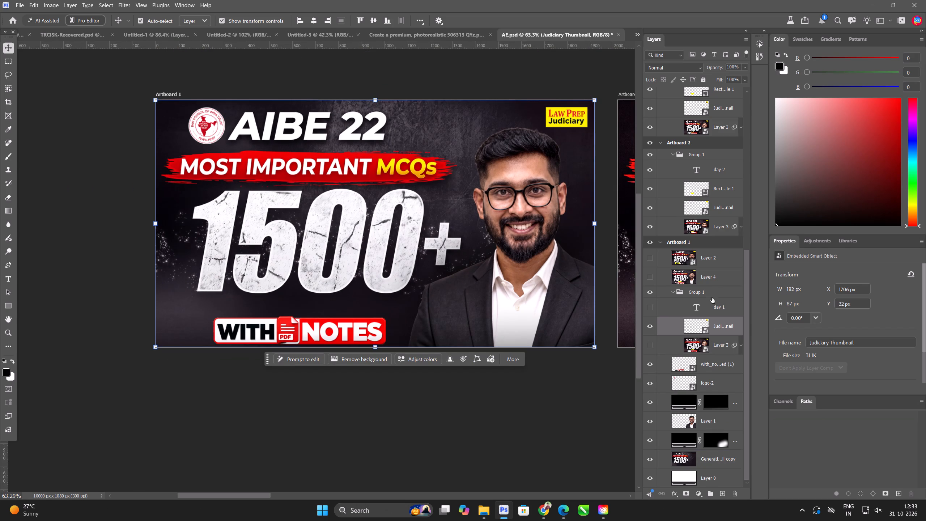
pyautogui.click(714, 290)
pyautogui.hotkey('ctrl', 'alt', 'shift', 'e')
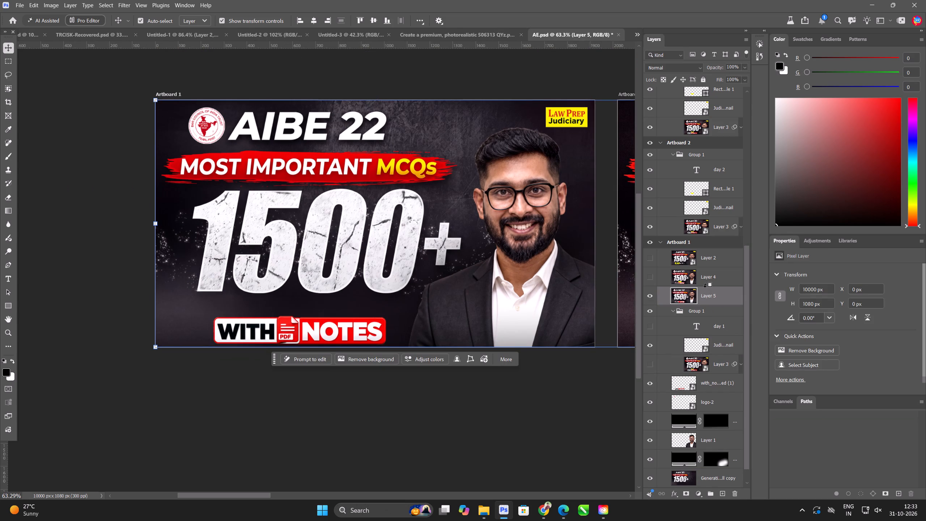
pyautogui.hotkey('ctrl', 'alt', 'q')
pyautogui.moveTo(736, 364); pyautogui.dragTo(720, 296)
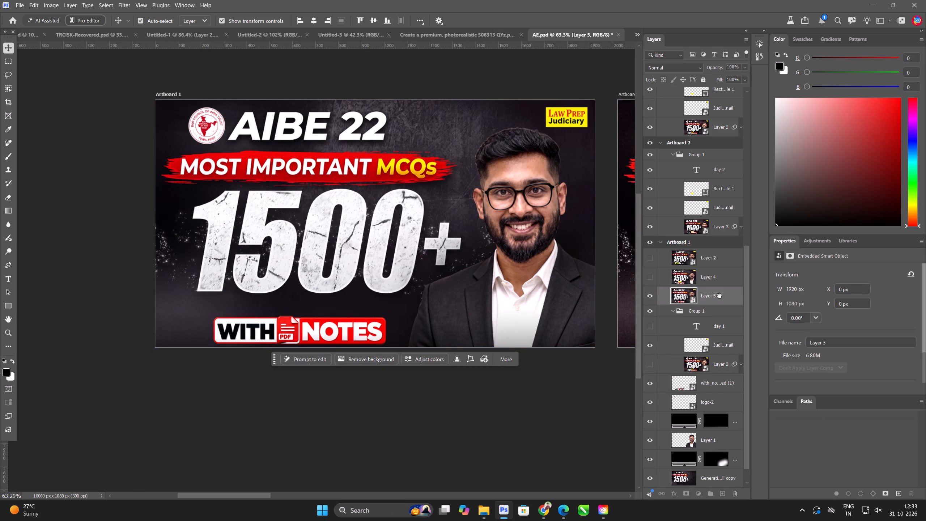
# Quick-export the stamped layer as Layer 5.png into the 31-10 folder.
pyautogui.rightClick(719, 296)
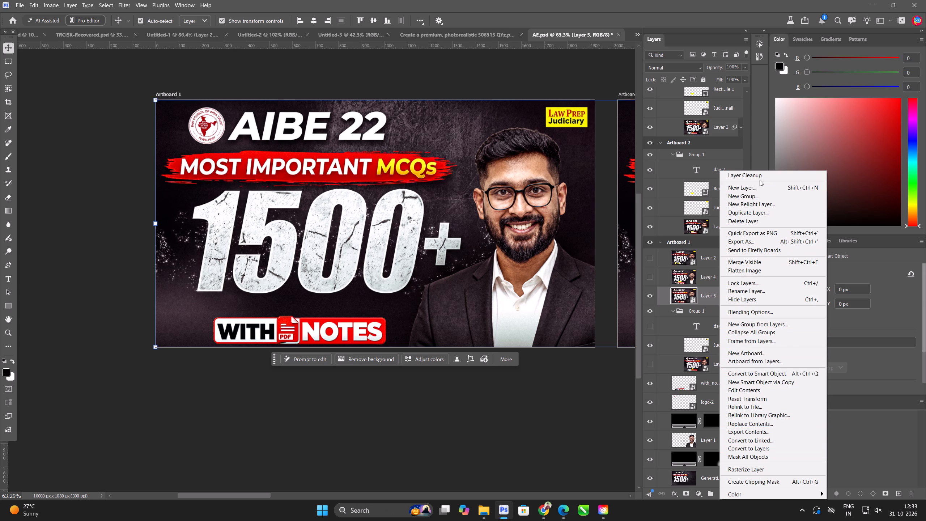
pyautogui.click(759, 232)
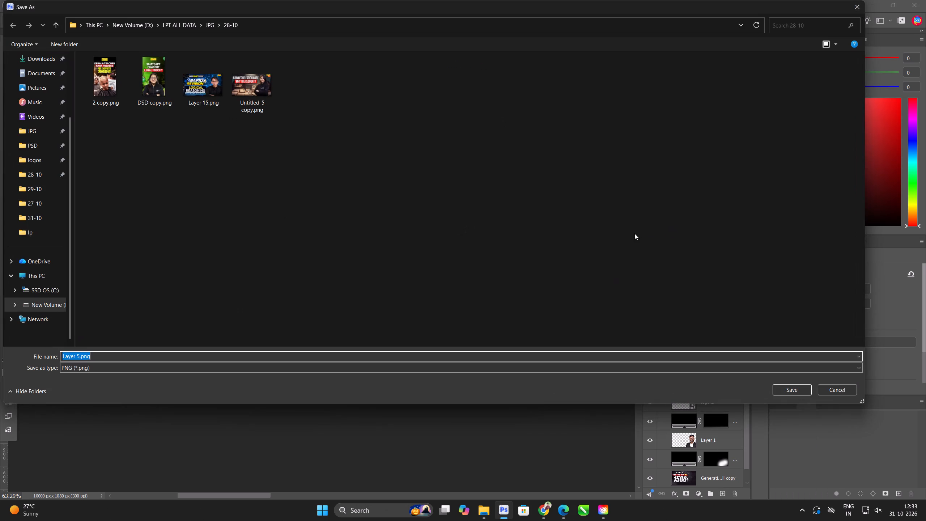
pyautogui.click(30, 215)
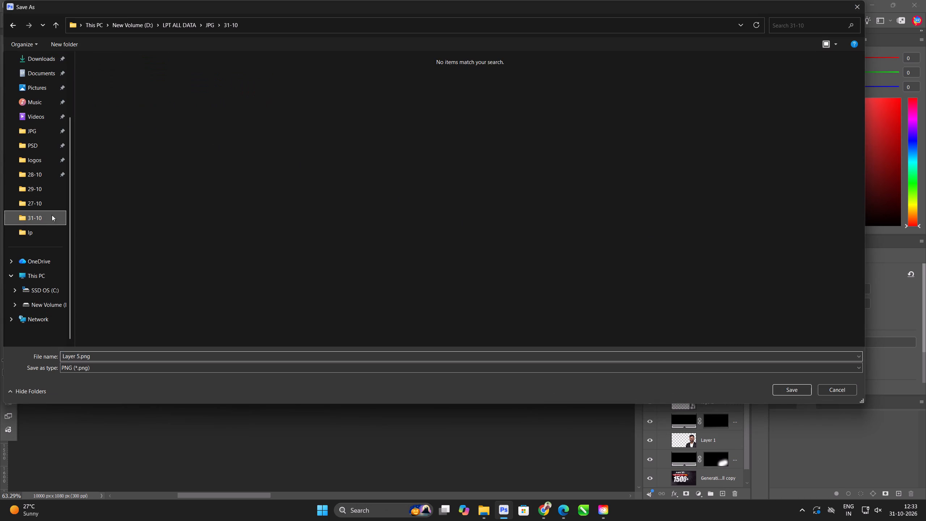
pyautogui.click(790, 387)
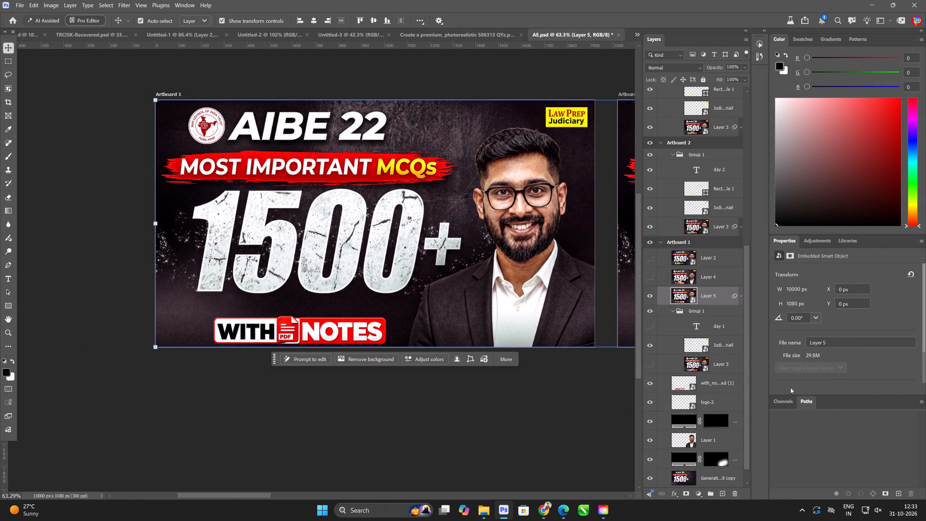
# Switch from the thumbnail design to CorelDRAW 2021, launching it from the desktop and maximizing its window.
pyautogui.click(492, 446)
pyautogui.press('super+d')
pyautogui.click(578, 513)
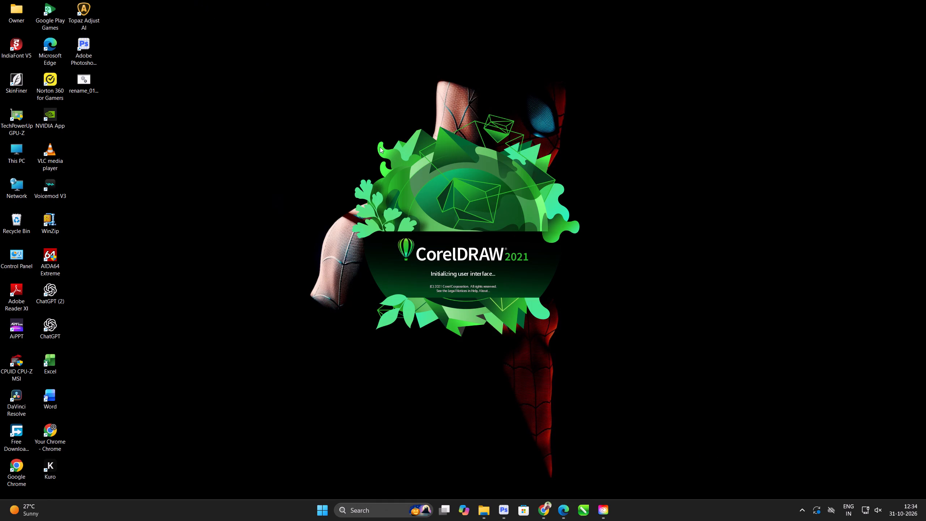
pyautogui.click(548, 501)
pyautogui.click(548, 501)
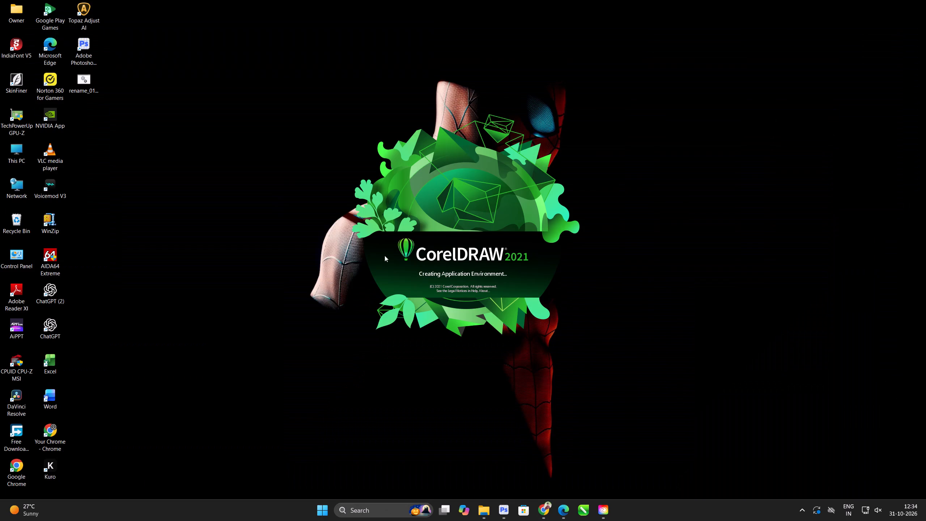
pyautogui.scroll(-9, 377, 231)
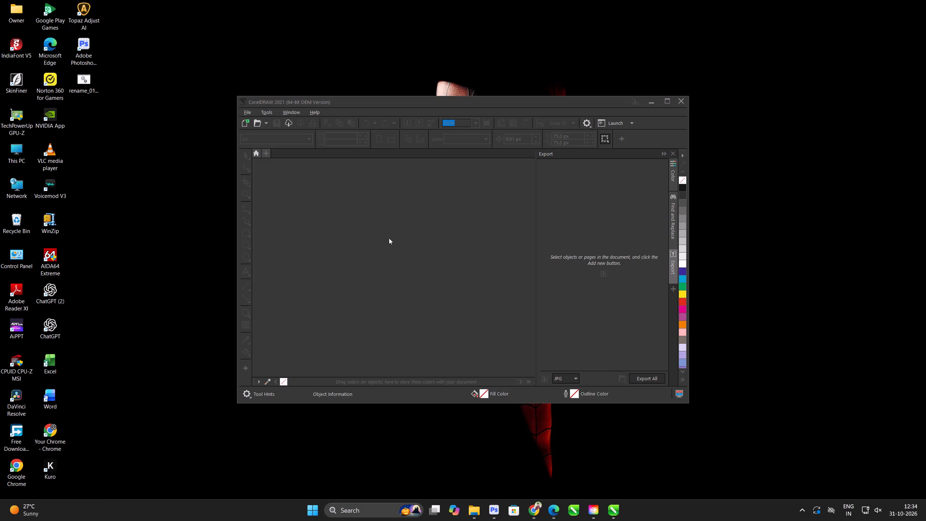
pyautogui.click(665, 101)
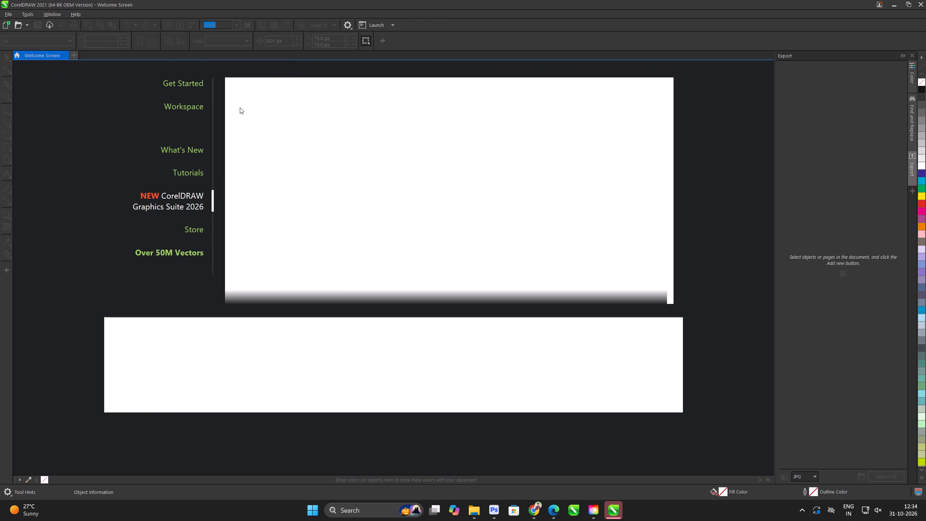
# Create a new CorelDRAW document with the default settings.
pyautogui.click(184, 75)
pyautogui.click(183, 84)
pyautogui.hotkey('ctrl', 'n')
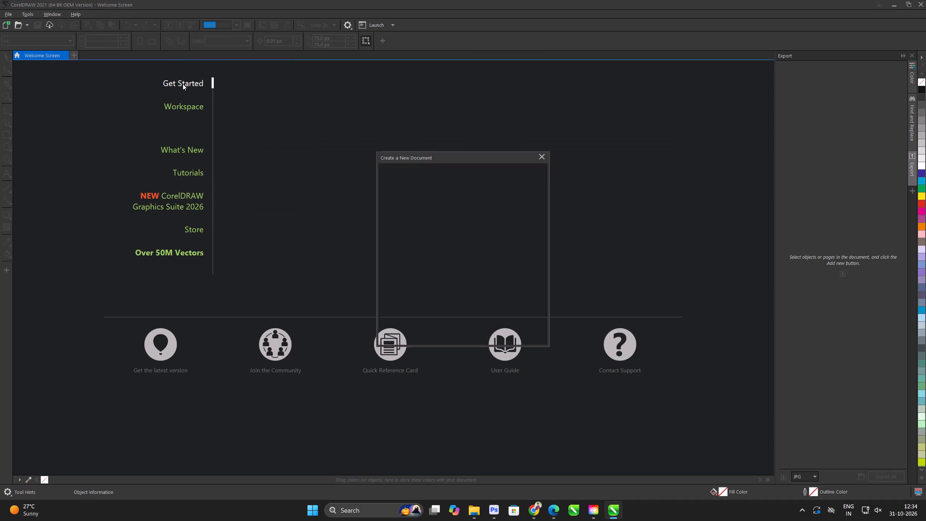
pyautogui.press('Return')
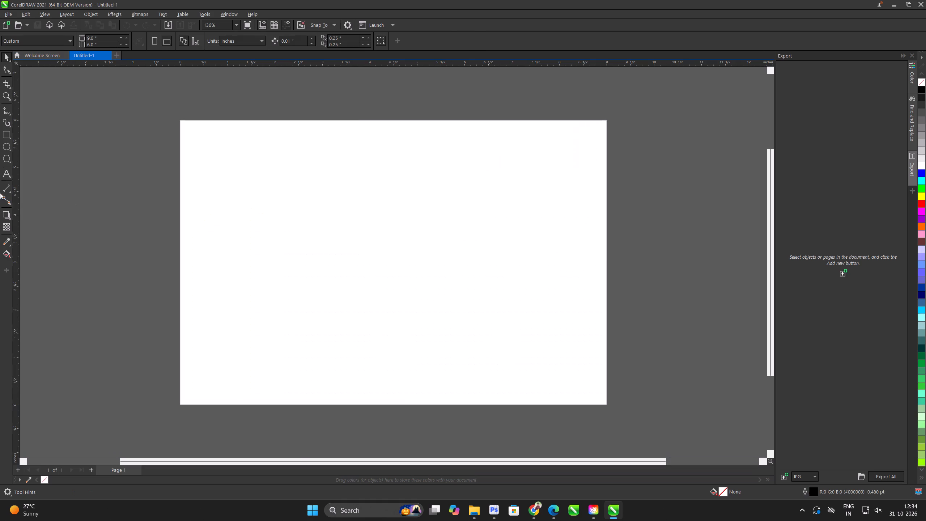
# Import the recently exported Layer 5.png AIBE 22 base image and place it centred on the page.
pyautogui.click(6, 132)
pyautogui.scroll(-12, 519, 197)
pyautogui.scroll(6, 437, 221)
pyautogui.hotkey('ctrl', 'i')
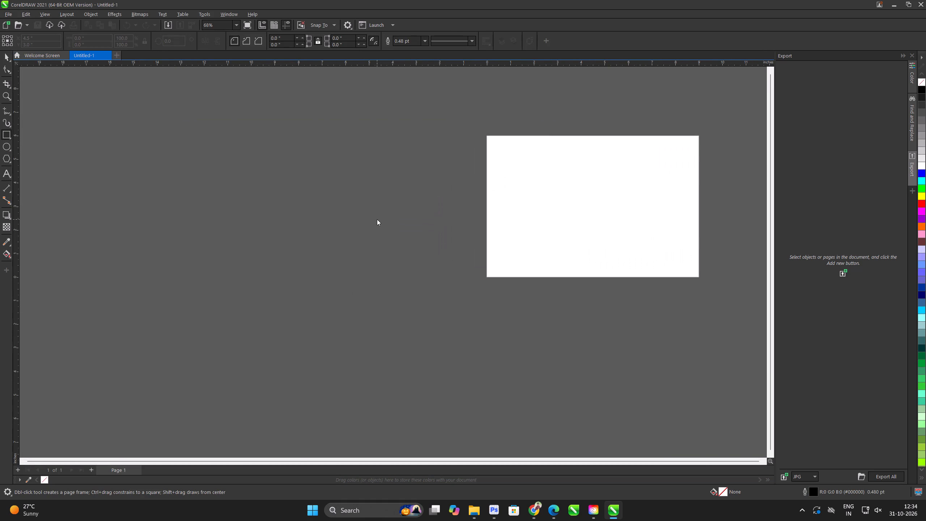
pyautogui.click(360, 216)
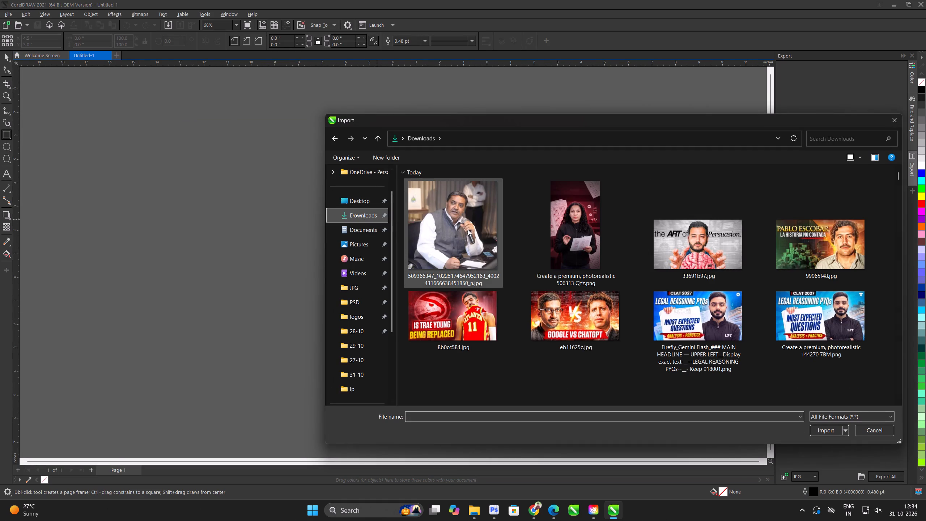
pyautogui.scroll(3, 353, 203)
pyautogui.click(359, 181)
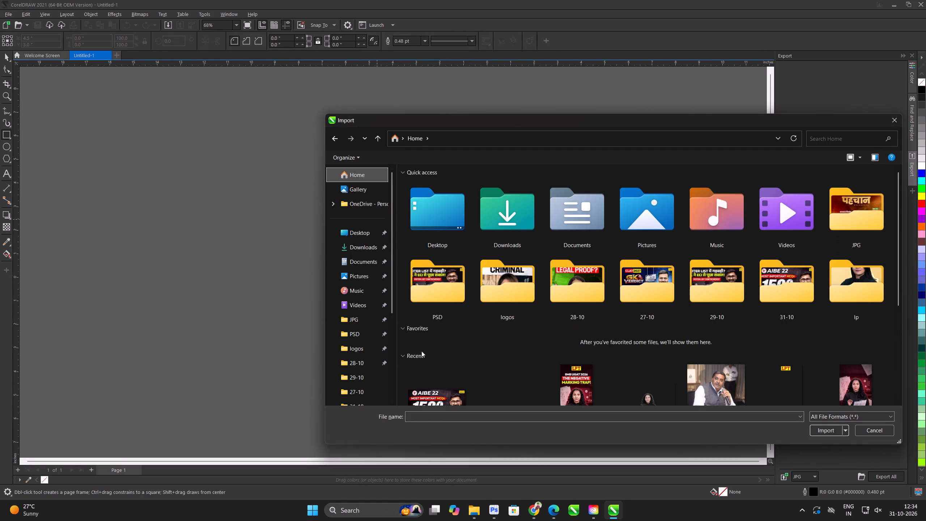
pyautogui.doubleClick(436, 390)
pyautogui.press('space')
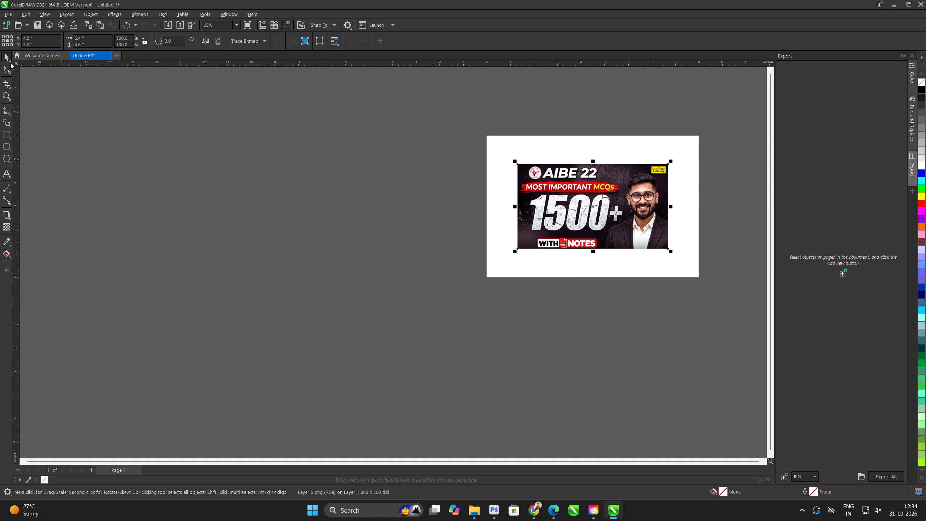
# Move the imported AIBE 22 image off the page onto the empty pasteboard to the page's left.
pyautogui.moveTo(5, 60); pyautogui.dragTo(15, 63)
pyautogui.scroll(-6, 473, 231)
pyautogui.moveTo(522, 225); pyautogui.dragTo(358, 228)
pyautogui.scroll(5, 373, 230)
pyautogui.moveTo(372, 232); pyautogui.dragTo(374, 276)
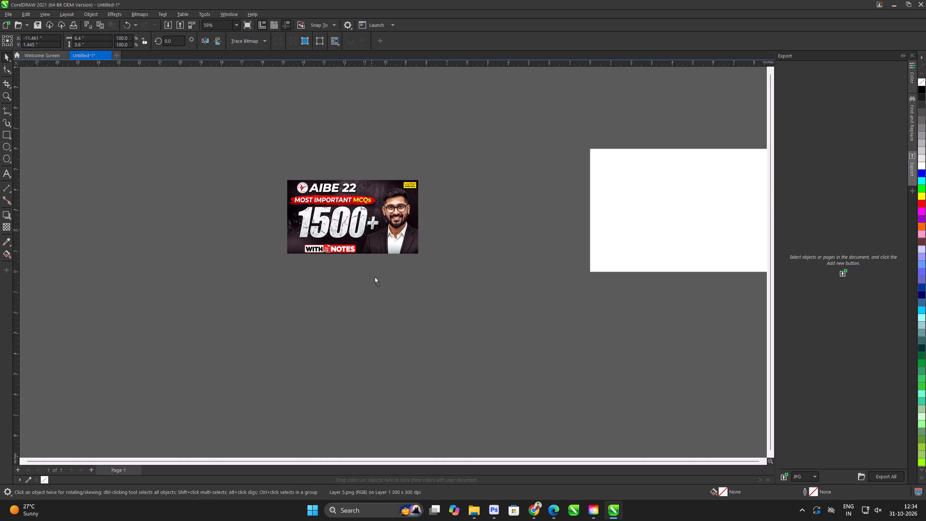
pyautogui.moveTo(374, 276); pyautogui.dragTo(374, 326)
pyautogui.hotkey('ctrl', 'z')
# Shift the AIBE 22 image about 4.3 inches straight down on the pasteboard beside the page.
pyautogui.moveTo(361, 231); pyautogui.dragTo(359, 319)
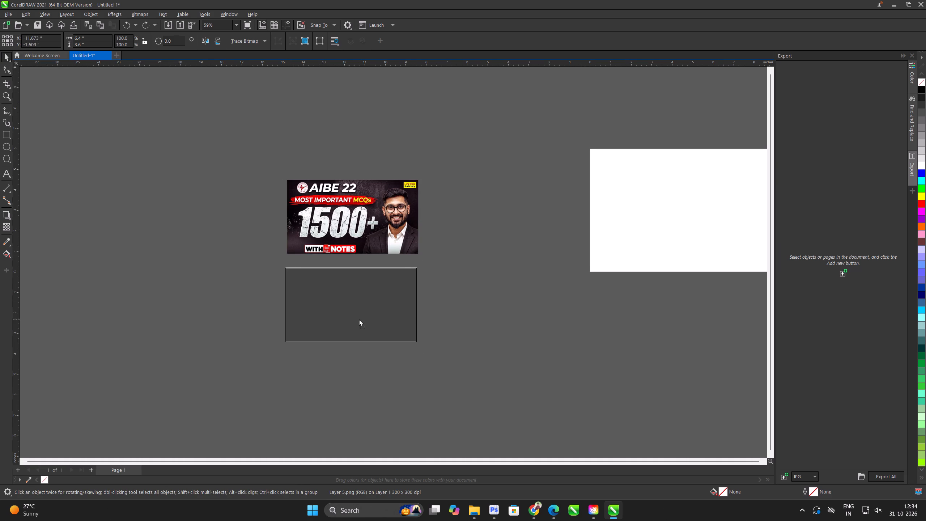
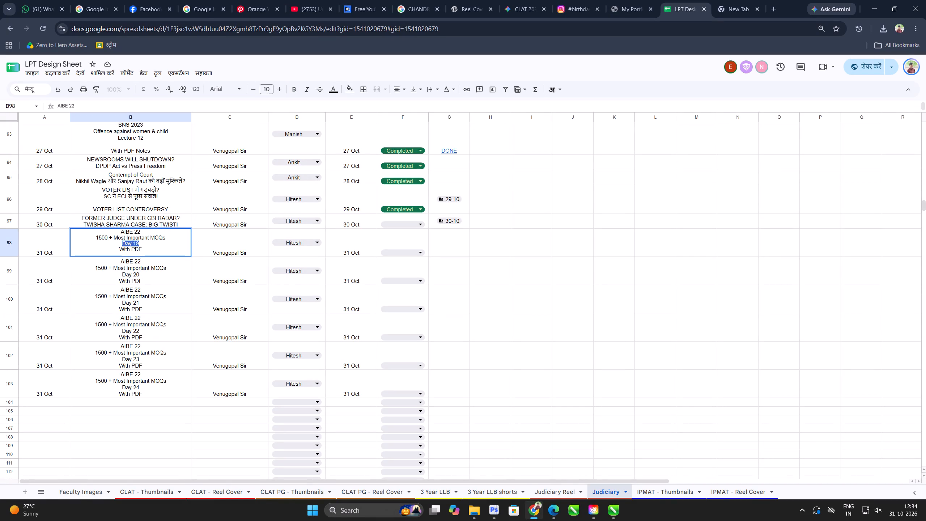
# In CorelDRAW, draw an outline-free yellow rectangle about 1.12 by 0.23 inches between the 1500+ and the With PDF Notes badge.
pyautogui.hotkey('alt', 'Tab')
pyautogui.scroll(1, 108, 243)
pyautogui.click(492, 354)
pyautogui.scroll(14, 461, 227)
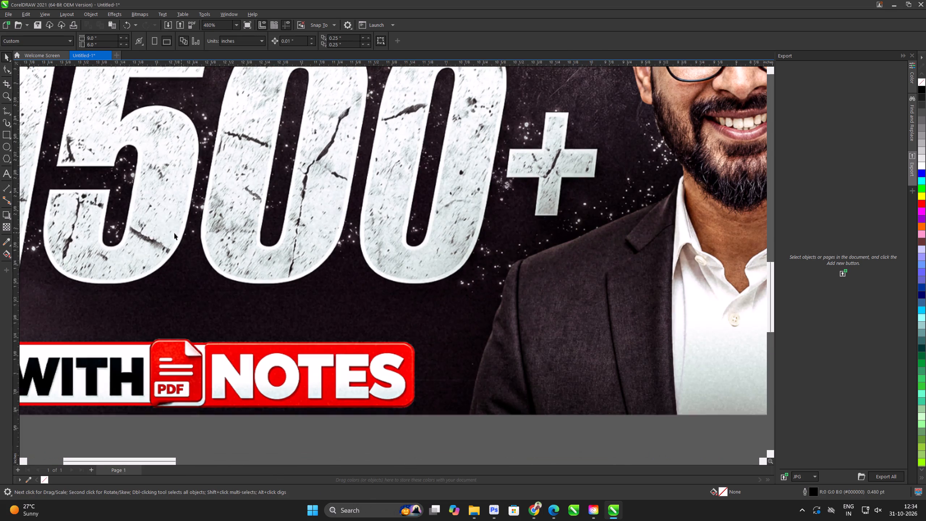
pyautogui.click(5, 136)
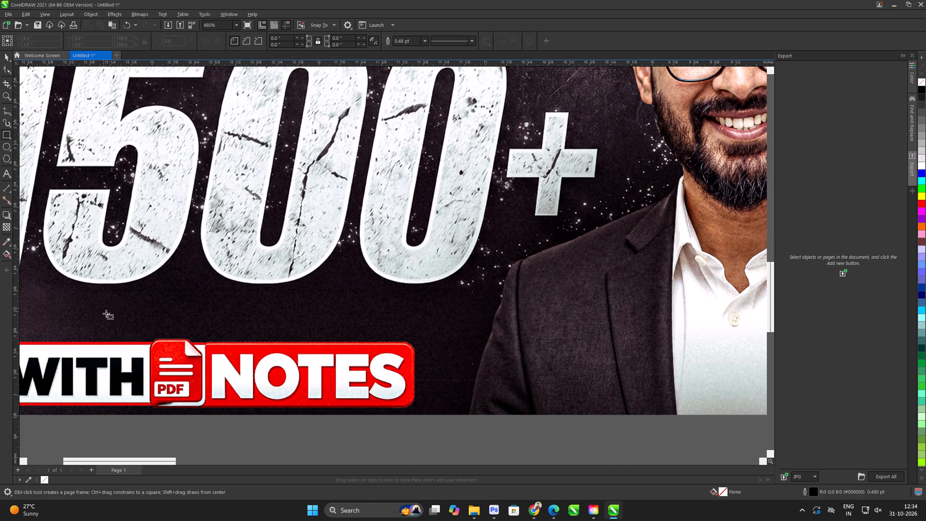
pyautogui.moveTo(89, 292); pyautogui.dragTo(275, 331)
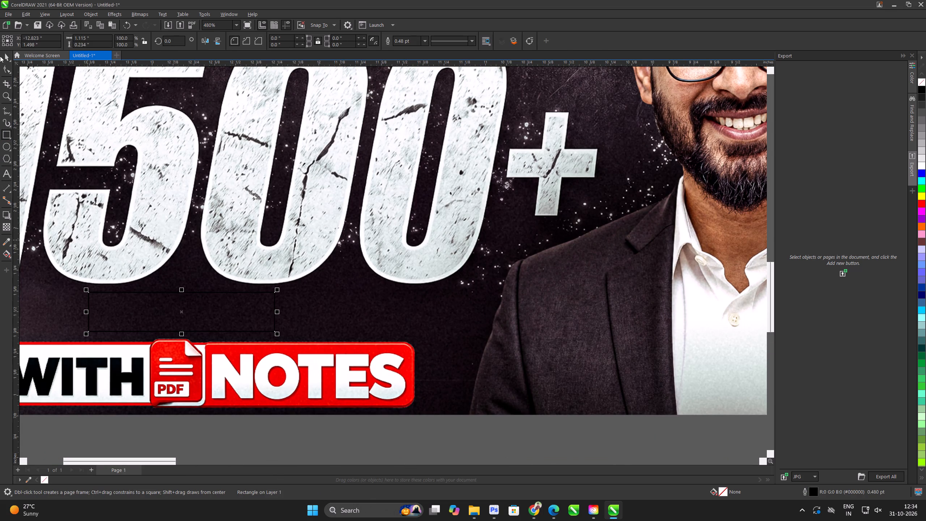
pyautogui.moveTo(6, 58); pyautogui.dragTo(16, 59)
pyautogui.click(922, 198)
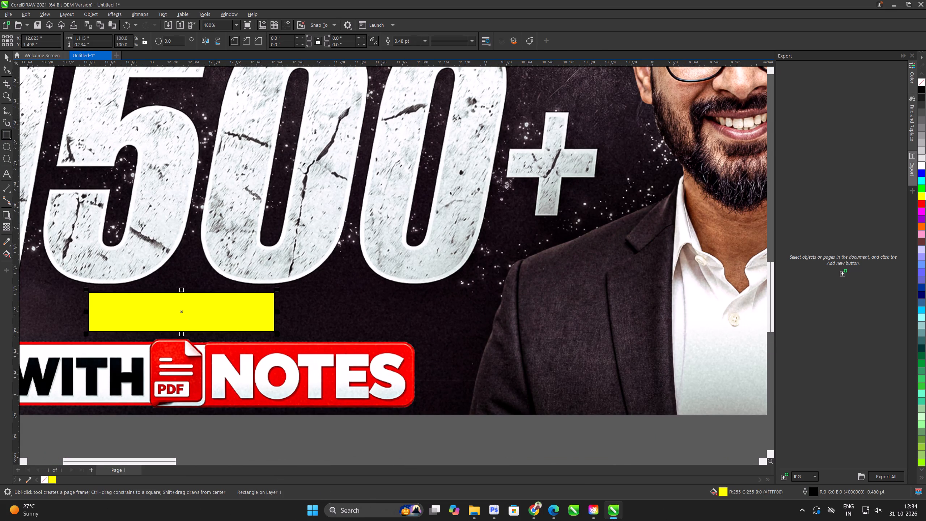
pyautogui.rightClick(921, 81)
pyautogui.scroll(-9, 779, 164)
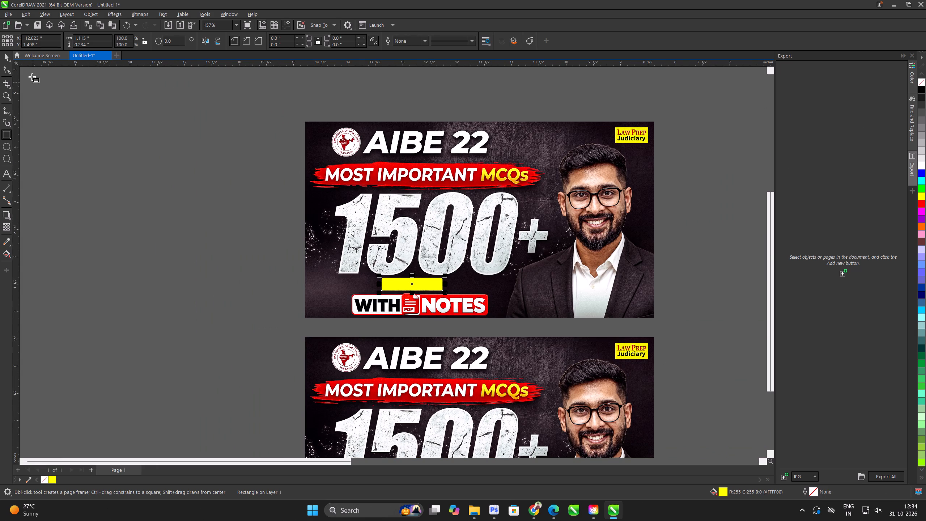
# Nudge the yellow bar 0.1 inch to the right so it sits more centrally under the 1500+.
pyautogui.click(7, 55)
pyautogui.press('Right')
pyautogui.press('Right')
pyautogui.press('Right')
pyautogui.press('Right')
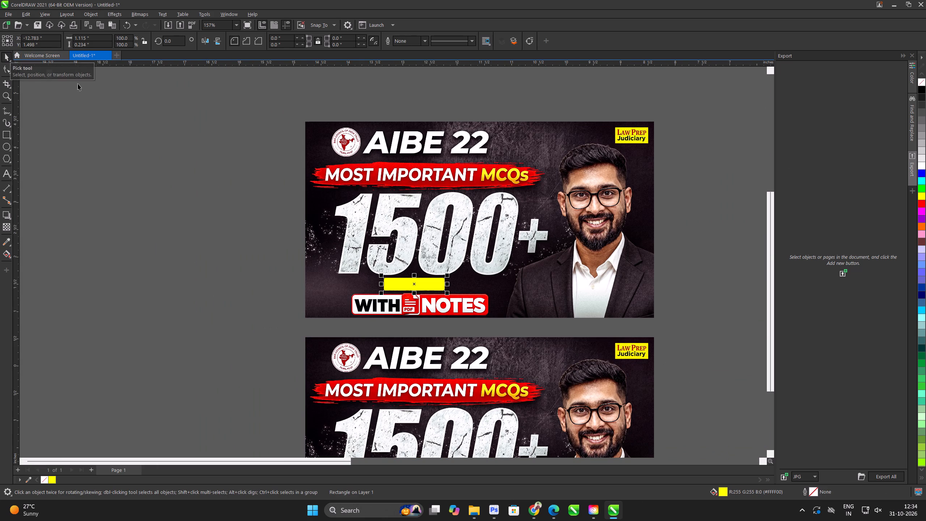
pyautogui.press('Right')
pyautogui.press('Right')
pyautogui.press('Right')
pyautogui.press('Right')
pyautogui.press('Right')
pyautogui.press('Right')
# Delete the spare AIBE 22 base image below the one carrying the yellow bar.
pyautogui.scroll(-5, 315, 231)
pyautogui.click(435, 357)
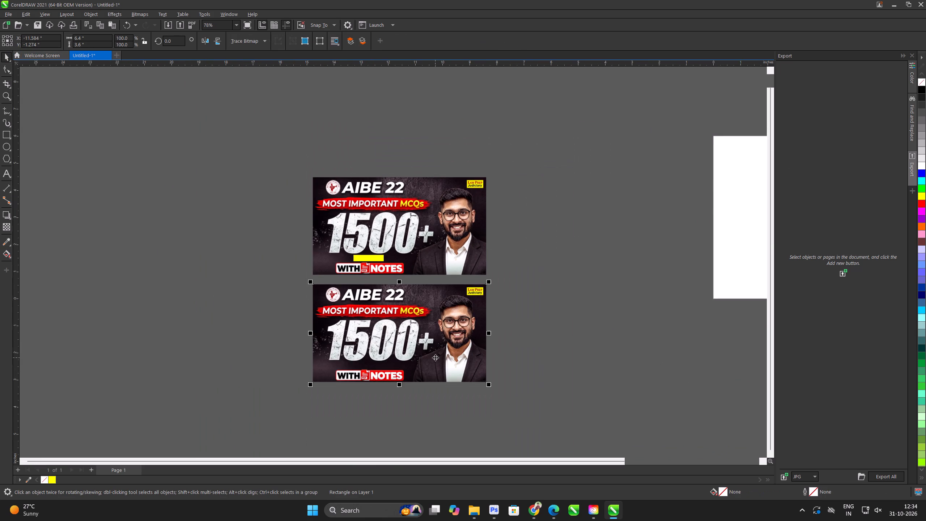
pyautogui.press('Delete')
# Add the text "DAY 19" over the yellow bar and set its font to Outfit ExtraBold.
pyautogui.scroll(9, 411, 297)
pyautogui.click(7, 173)
pyautogui.scroll(3, 322, 235)
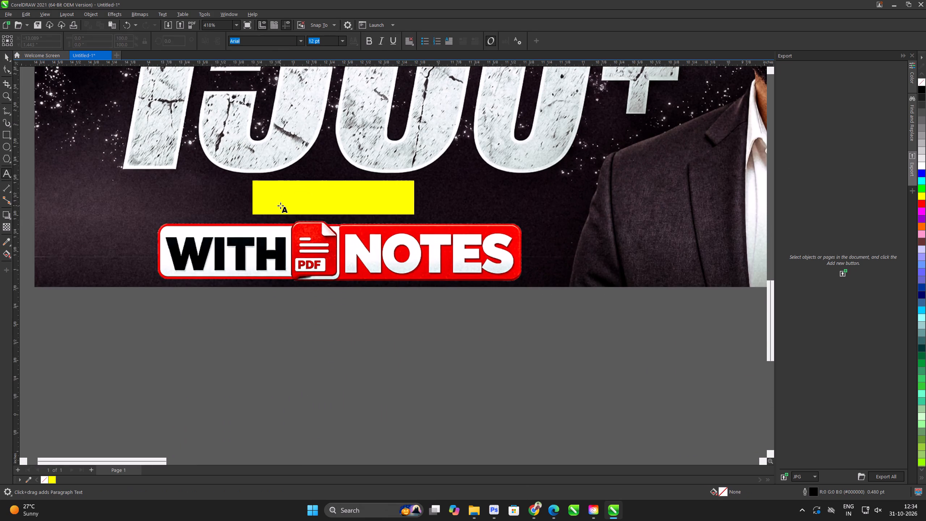
pyautogui.click(280, 206)
pyautogui.scroll(4, 336, 195)
pyautogui.write('DAY 19')
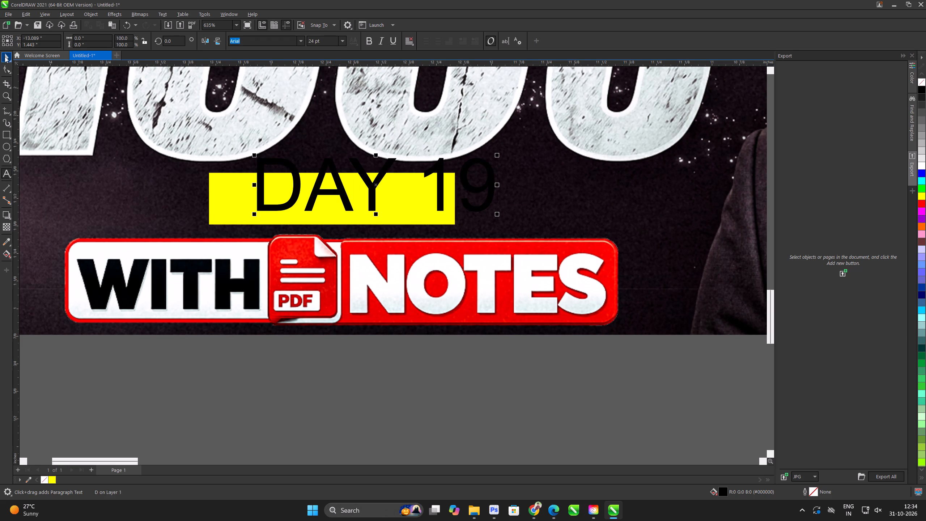
pyautogui.click(5, 56)
pyautogui.click(301, 39)
pyautogui.click(295, 68)
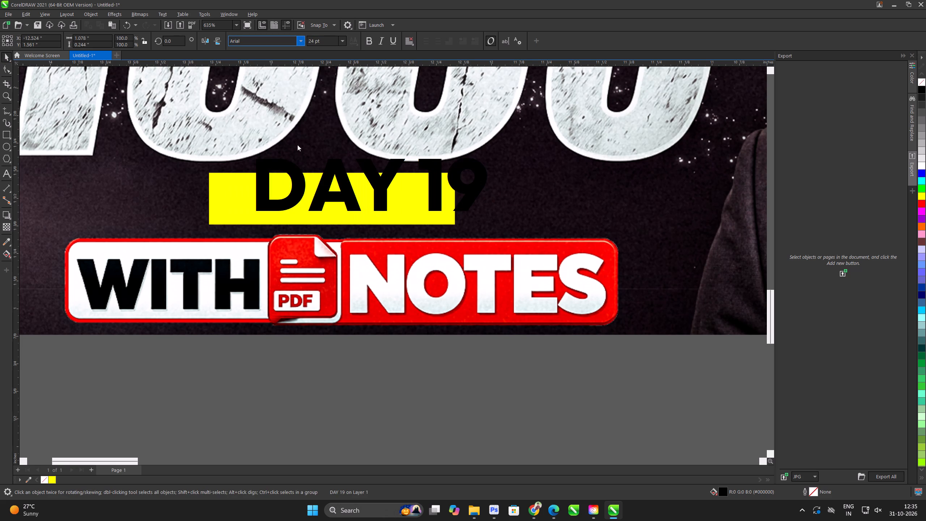
# Shrink the DAY 19 text to about 18.5 pt and centre it horizontally and vertically on the yellow bar.
pyautogui.keyDown('shift'); pyautogui.click(239, 198); pyautogui.keyUp('shift')
pyautogui.press('c')
pyautogui.press('e')
pyautogui.moveTo(350, 336); pyautogui.dragTo(354, 329)
pyautogui.click(397, 205)
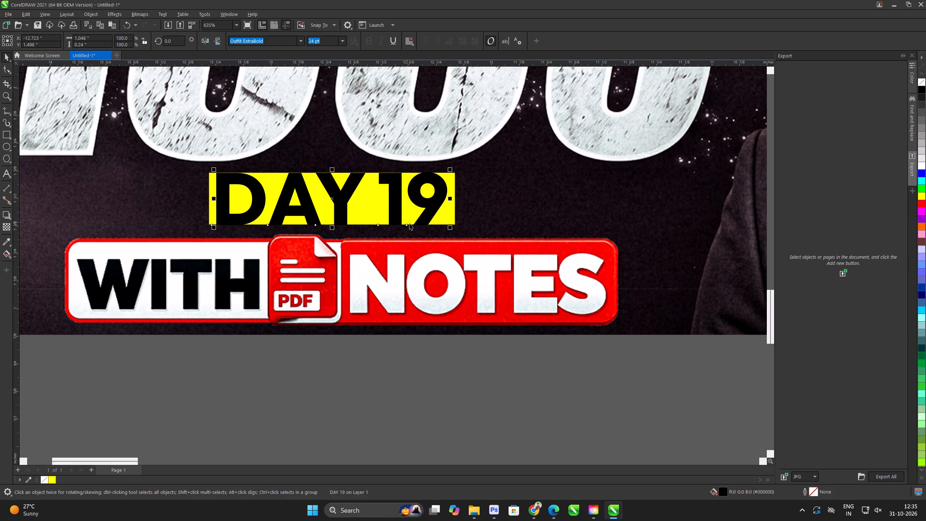
pyautogui.keyDown('shift'); pyautogui.moveTo(452, 228); pyautogui.dragTo(426, 228); pyautogui.keyUp('shift')
pyautogui.keyDown('shift'); pyautogui.click(438, 209); pyautogui.keyUp('shift')
pyautogui.press('c')
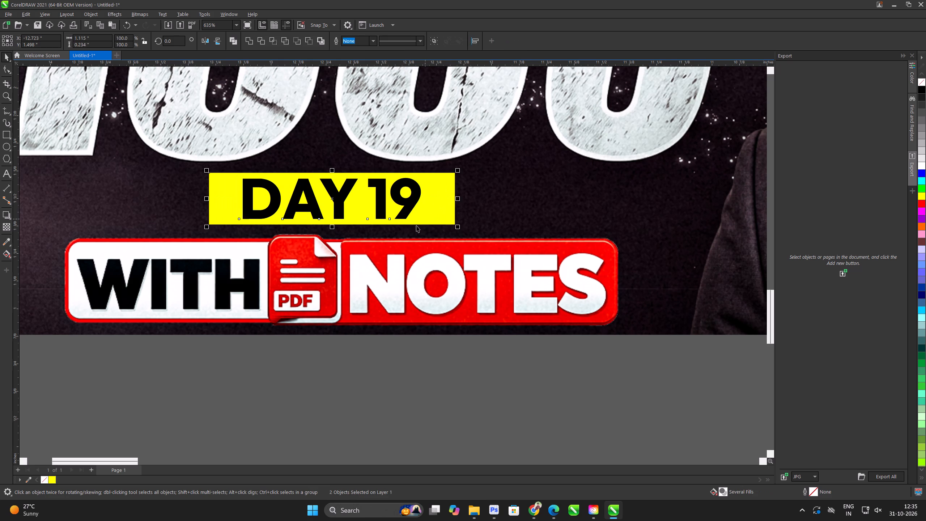
pyautogui.press('e')
# Group the AIBE 22 base image, yellow bar and DAY 19 text into one thumbnail.
pyautogui.scroll(-13, 336, 251)
pyautogui.moveTo(472, 353); pyautogui.dragTo(488, 346)
pyautogui.moveTo(530, 323); pyautogui.dragTo(196, 123)
pyautogui.scroll(-6, 368, 199)
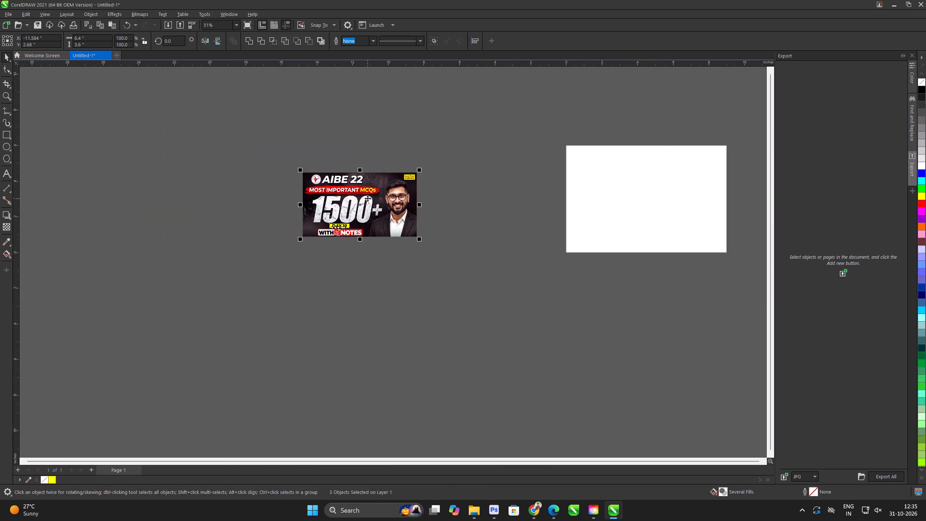
pyautogui.click(368, 198)
pyautogui.click(386, 206)
pyautogui.hotkey('ctrl', 'g')
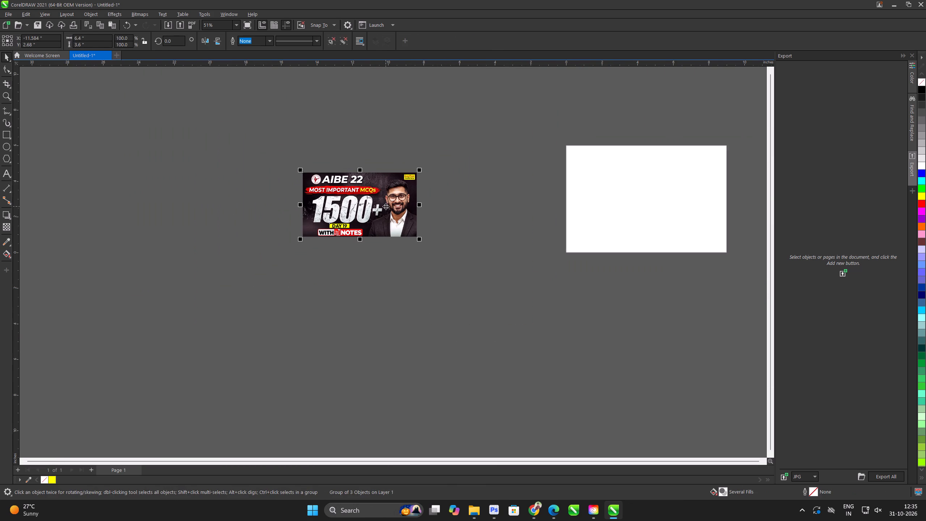
# Duplicate the grouped thumbnail six times straight down at about 3.9-inch intervals, making a column of seven.
pyautogui.moveTo(386, 205); pyautogui.dragTo(386, 275)
pyautogui.rightClick(385, 274)
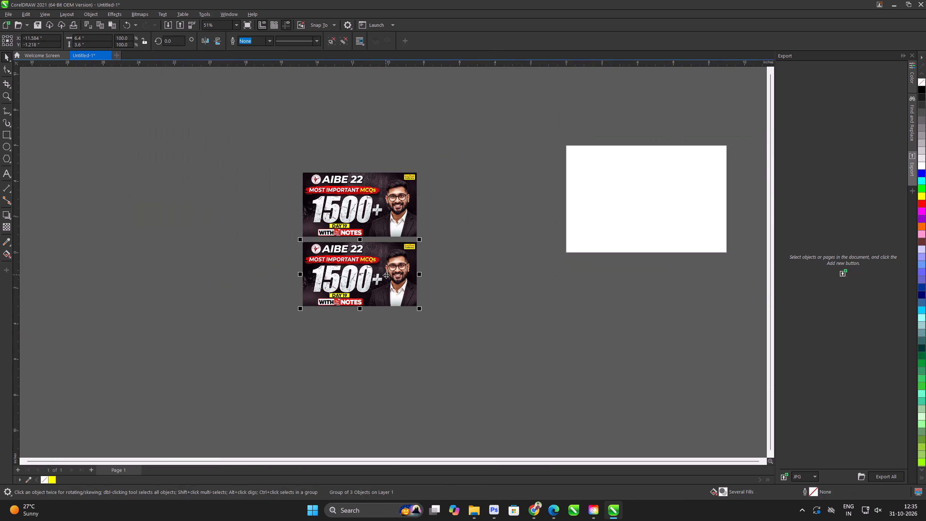
pyautogui.hotkey('ctrl', 'd')
pyautogui.hotkey('ctrl', 'd')
pyautogui.hotkey('ctrl', 'd')
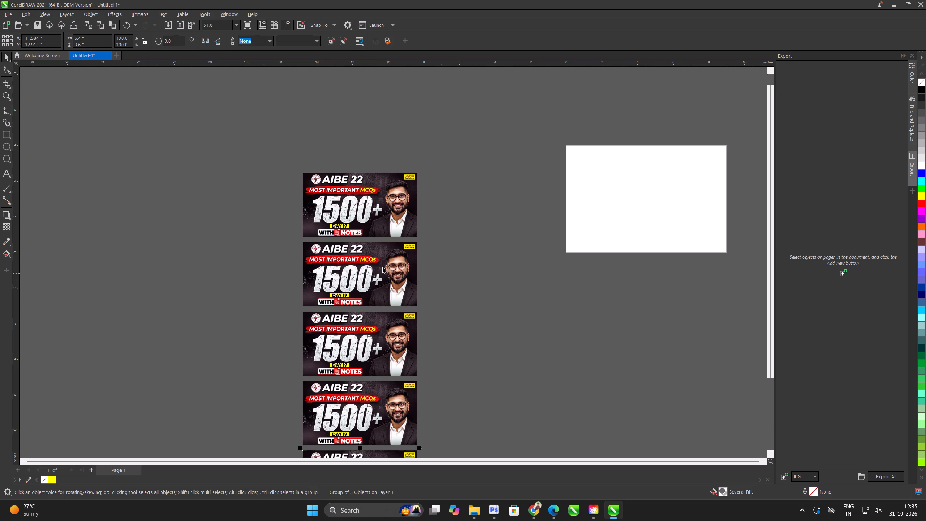
pyautogui.scroll(-5, 375, 238)
pyautogui.hotkey('ctrl', 'd')
pyautogui.hotkey('ctrl', 'd')
# Select all seven thumbnails in the column and ungroup them.
pyautogui.moveTo(450, 172); pyautogui.dragTo(449, 161)
pyautogui.moveTo(442, 150); pyautogui.dragTo(266, 436)
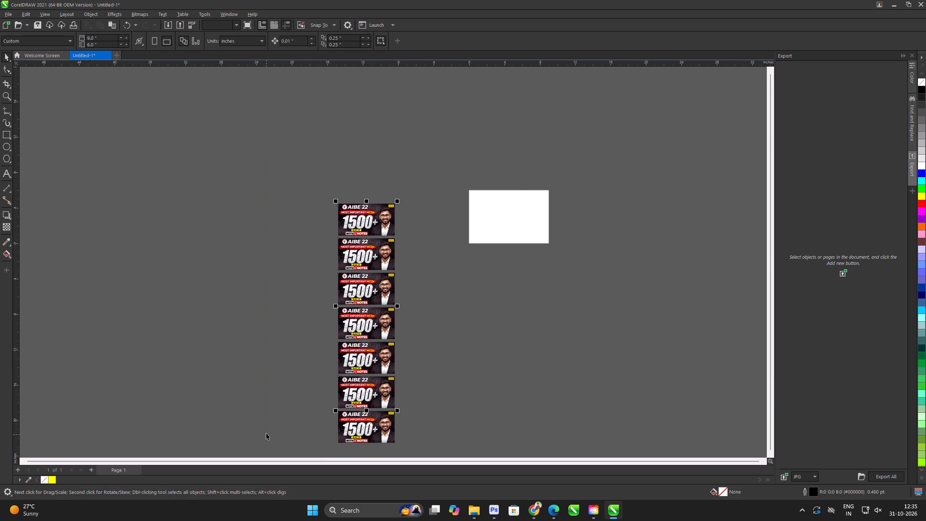
pyautogui.moveTo(305, 246); pyautogui.dragTo(297, 229)
pyautogui.moveTo(275, 156); pyautogui.dragTo(425, 457)
pyautogui.press('c')
pyautogui.write('CC')
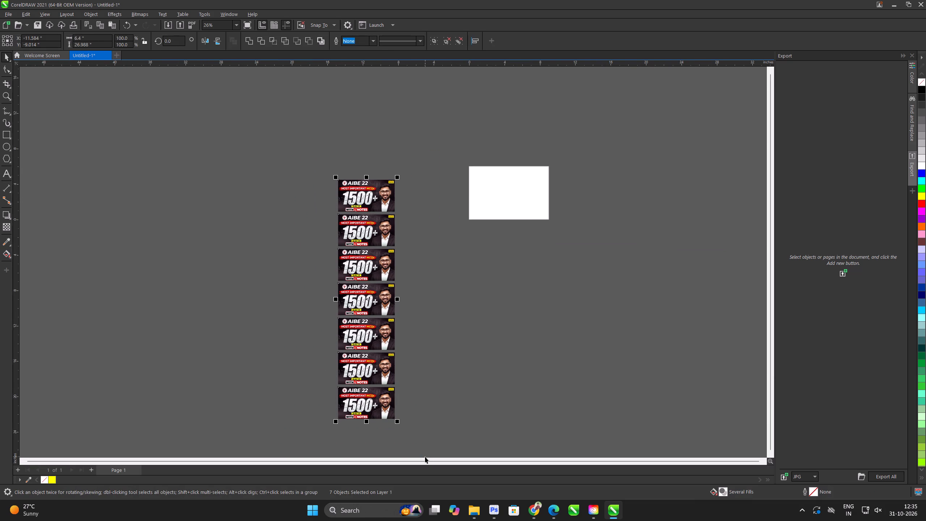
pyautogui.hotkey('ctrl', 'u')
pyautogui.hotkey('ctrl', 'u')
pyautogui.hotkey('ctrl', 'u')
# Change the day labels on the second, third and fourth thumbnails to DAY 20, DAY 21 and DAY 22.
pyautogui.keyDown('ctrl'); pyautogui.moveTo(471, 372); pyautogui.dragTo(471, 360); pyautogui.keyUp('ctrl')
pyautogui.scroll(9, 382, 208)
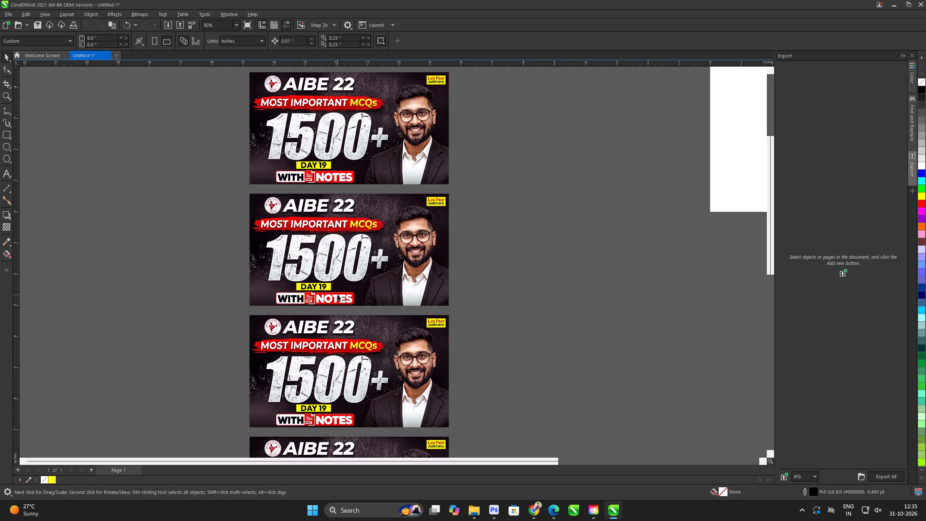
pyautogui.doubleClick(324, 288)
pyautogui.moveTo(320, 287); pyautogui.dragTo(335, 289)
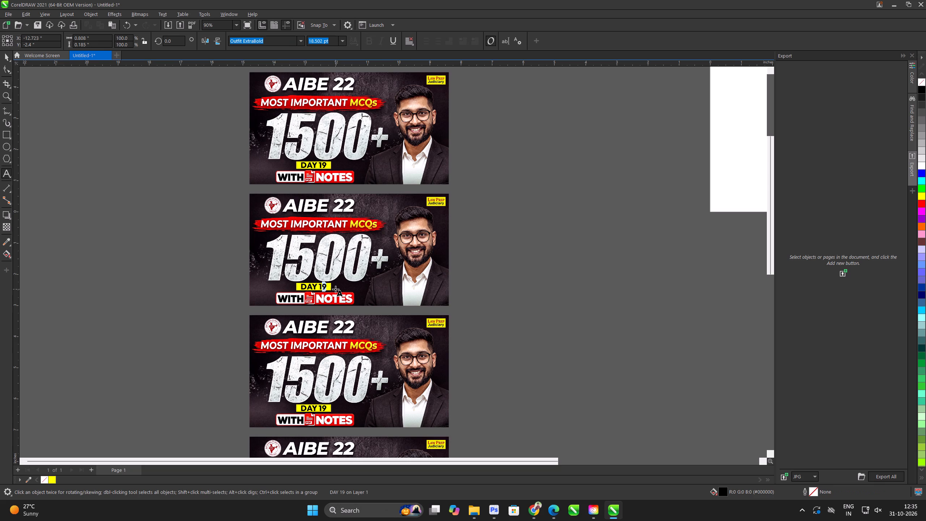
pyautogui.press('BackSpace')
pyautogui.press('BackSpace')
pyautogui.write('20')
pyautogui.doubleClick(320, 408)
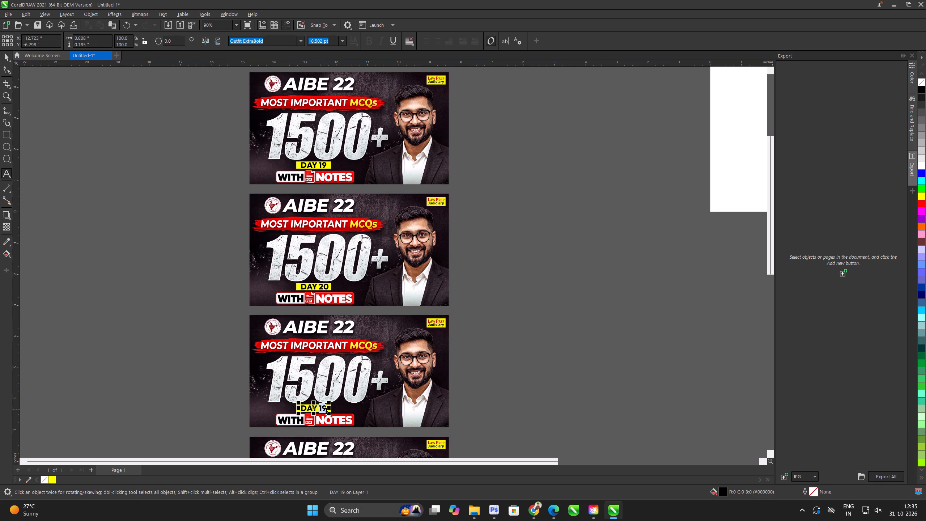
pyautogui.write('21')
pyautogui.scroll(-5, 348, 317)
pyautogui.scroll(5, 362, 417)
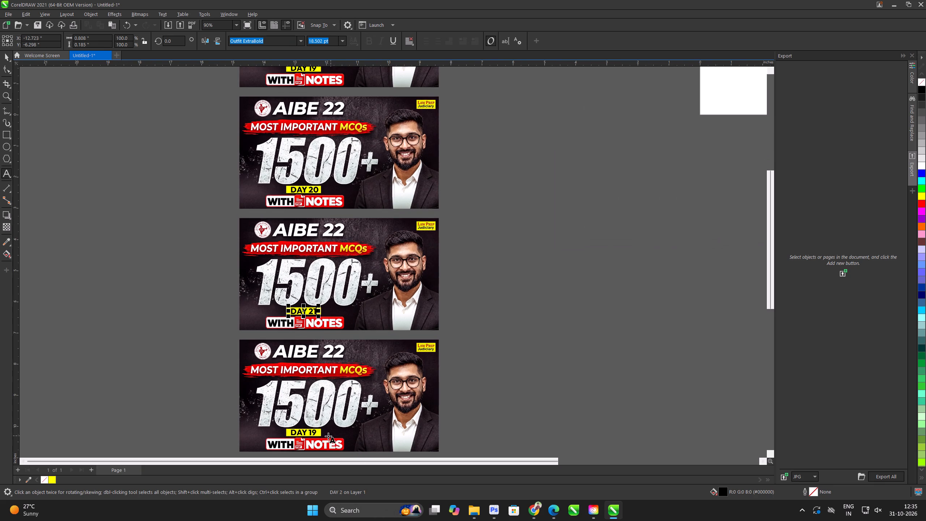
pyautogui.doubleClick(310, 433)
pyautogui.write('22')
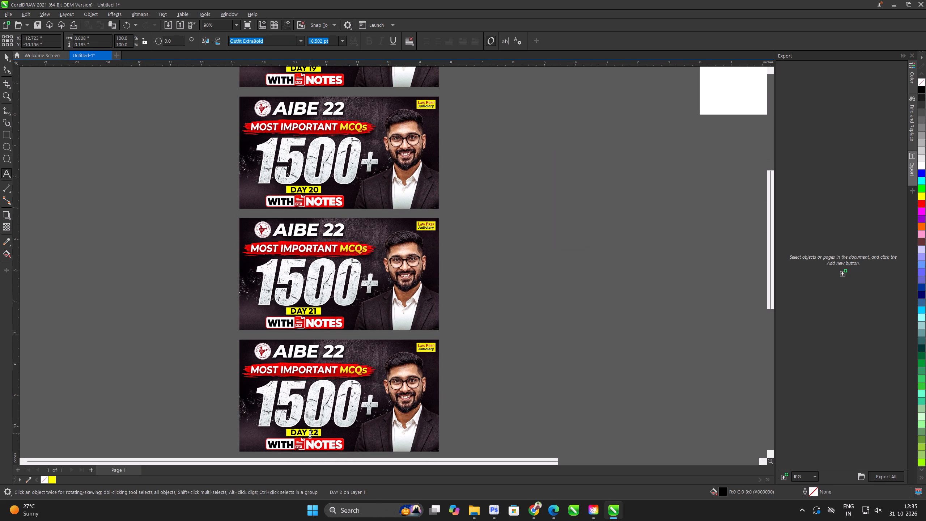
# Change the day labels on the fifth, sixth and seventh thumbnails to DAY 23, DAY 24 and DAY 25.
pyautogui.scroll(-11, 370, 387)
pyautogui.scroll(9, 319, 339)
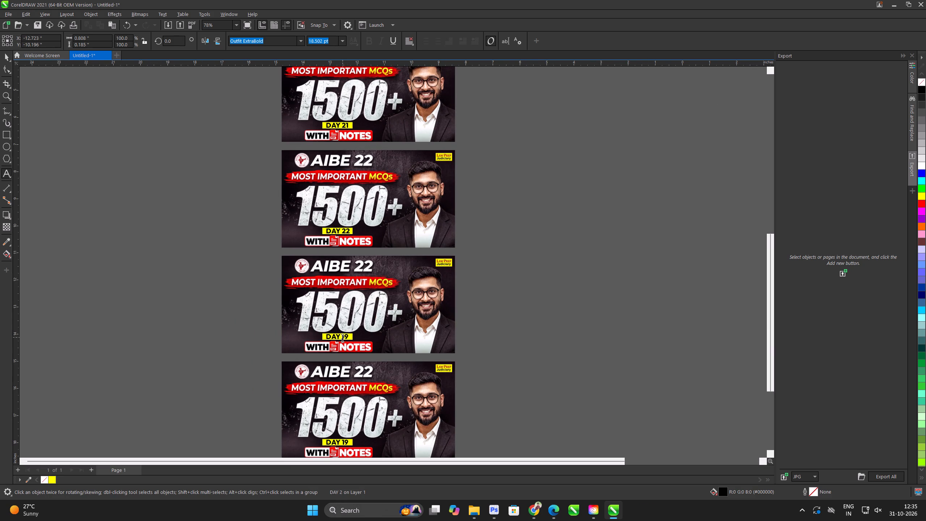
pyautogui.doubleClick(342, 337)
pyautogui.write('23')
pyautogui.scroll(-7, 359, 335)
pyautogui.scroll(6, 364, 352)
pyautogui.doubleClick(339, 347)
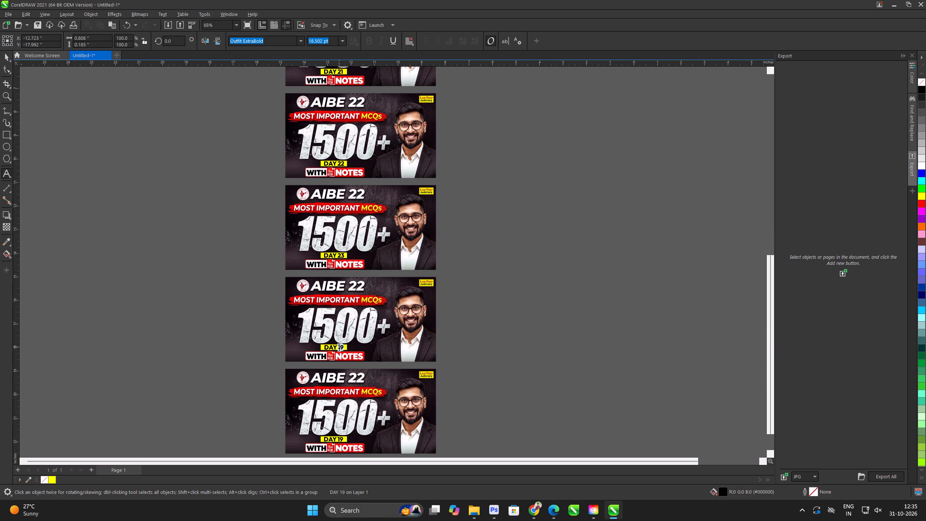
pyautogui.press('2')
pyautogui.press('4')
pyautogui.scroll(-5, 337, 335)
pyautogui.scroll(5, 350, 409)
pyautogui.doubleClick(325, 387)
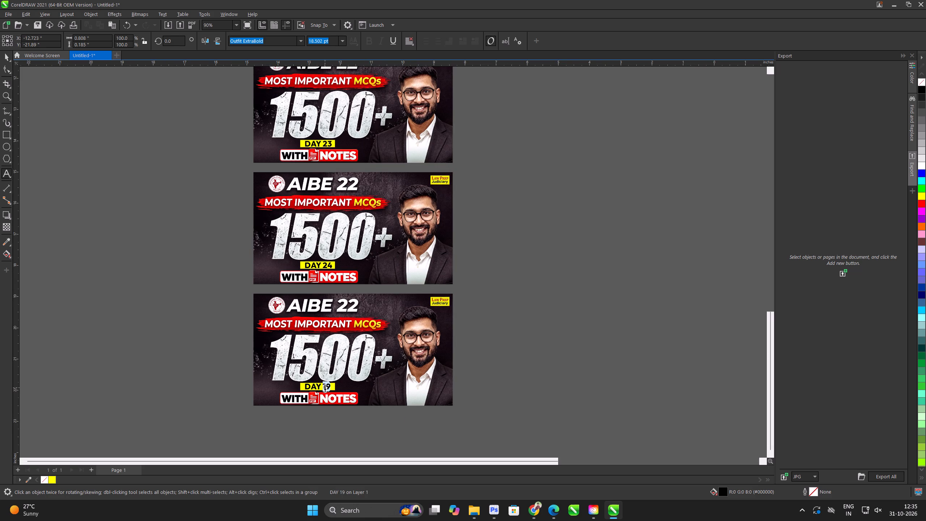
pyautogui.write('25')
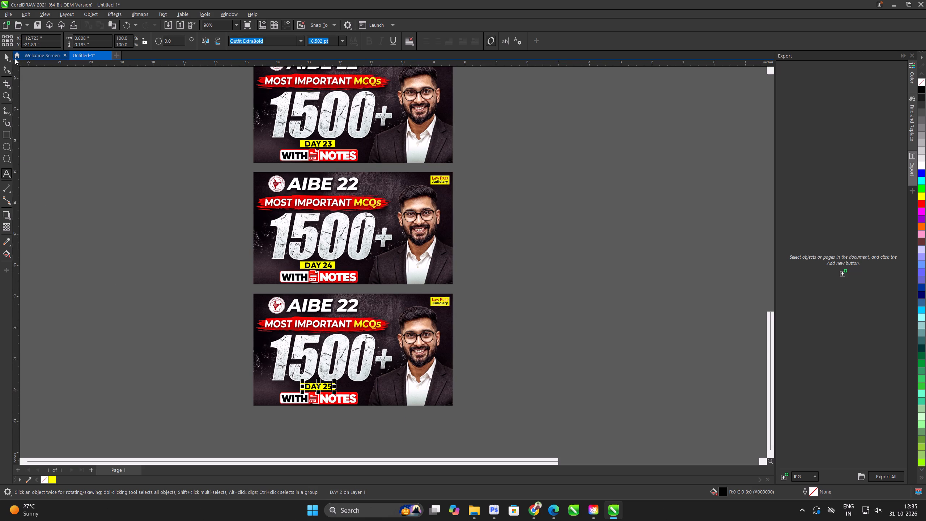
# Group the image, yellow bar and text of the DAY 25 thumbnail, and likewise those of the DAY 24 thumbnail.
pyautogui.click(8, 56)
pyautogui.moveTo(104, 281); pyautogui.dragTo(111, 284)
pyautogui.moveTo(195, 290); pyautogui.dragTo(558, 422)
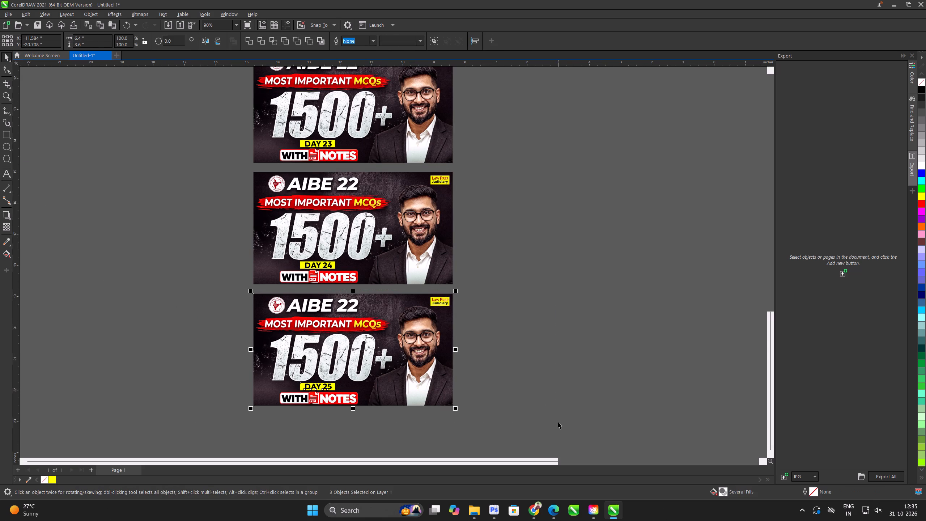
pyautogui.hotkey('ctrl', 'g')
pyautogui.moveTo(529, 374); pyautogui.dragTo(519, 340)
pyautogui.moveTo(509, 161); pyautogui.dragTo(170, 305)
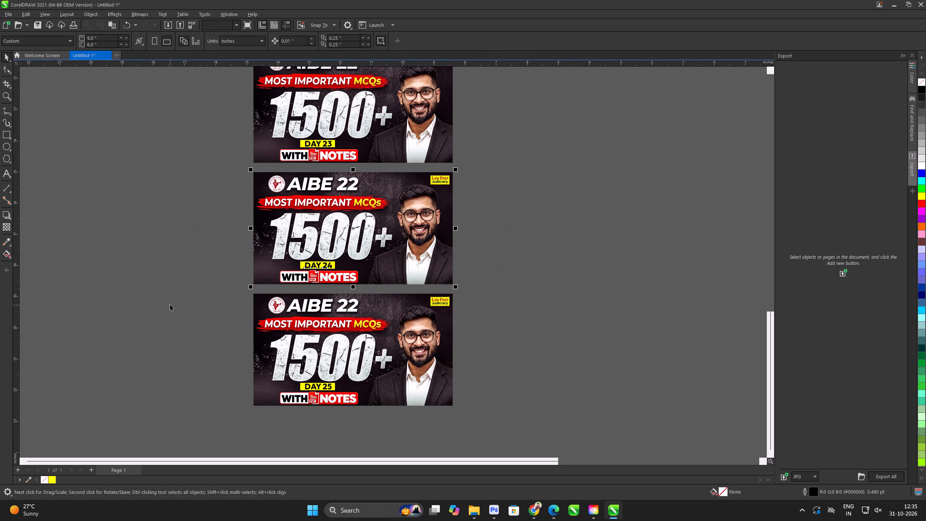
pyautogui.hotkey('ctrl', 'g')
# Group the image, yellow bar and text of the DAY 23 thumbnail, and likewise those of the DAY 22 thumbnail.
pyautogui.scroll(-6, 341, 333)
pyautogui.scroll(5, 381, 274)
pyautogui.moveTo(504, 190); pyautogui.dragTo(500, 185)
pyautogui.moveTo(480, 148); pyautogui.dragTo(179, 254)
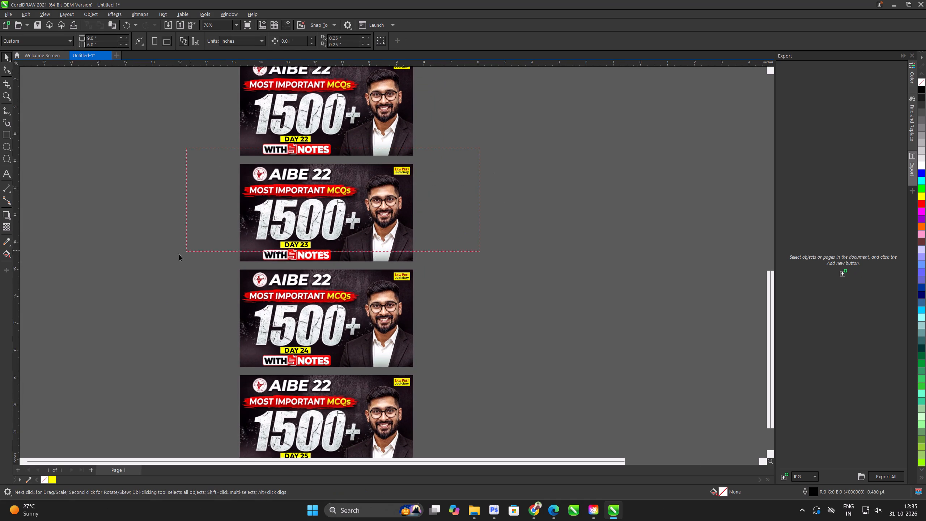
pyautogui.moveTo(179, 254); pyautogui.dragTo(159, 272)
pyautogui.hotkey('ctrl', 'g')
pyautogui.scroll(-6, 370, 270)
pyautogui.scroll(5, 351, 191)
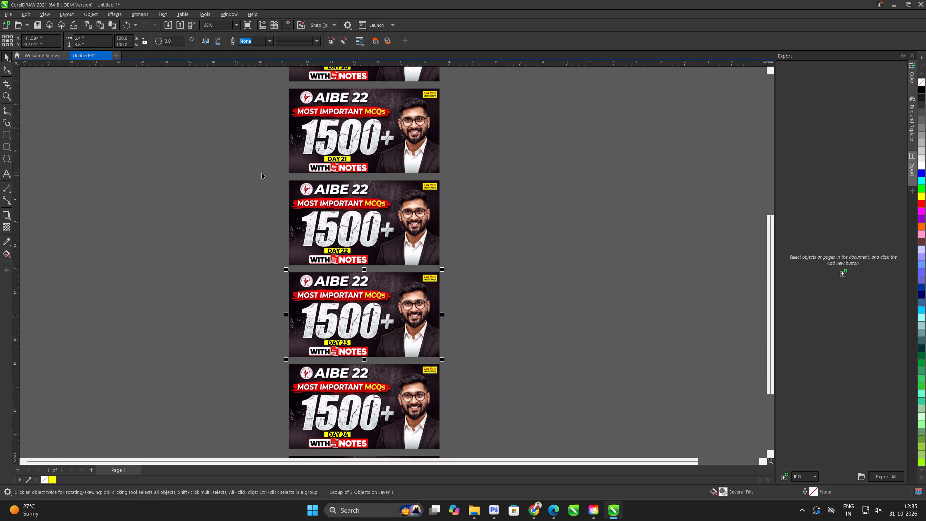
pyautogui.click(262, 173)
pyautogui.moveTo(260, 173); pyautogui.dragTo(546, 271)
pyautogui.hotkey('ctrl', 'g')
pyautogui.scroll(-5, 416, 274)
pyautogui.scroll(5, 392, 223)
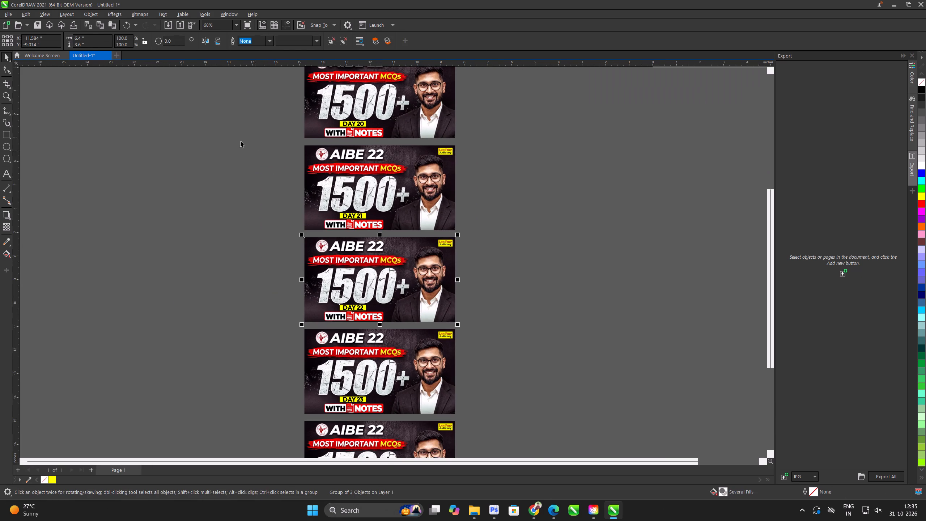
# Group the image, yellow bar and text of the DAY 21 thumbnail, and likewise those of the DAY 20 thumbnail.
pyautogui.click(238, 137)
pyautogui.moveTo(246, 137); pyautogui.dragTo(507, 241)
pyautogui.hotkey('ctrl', 'g')
pyautogui.scroll(-6, 468, 253)
pyautogui.scroll(4, 389, 213)
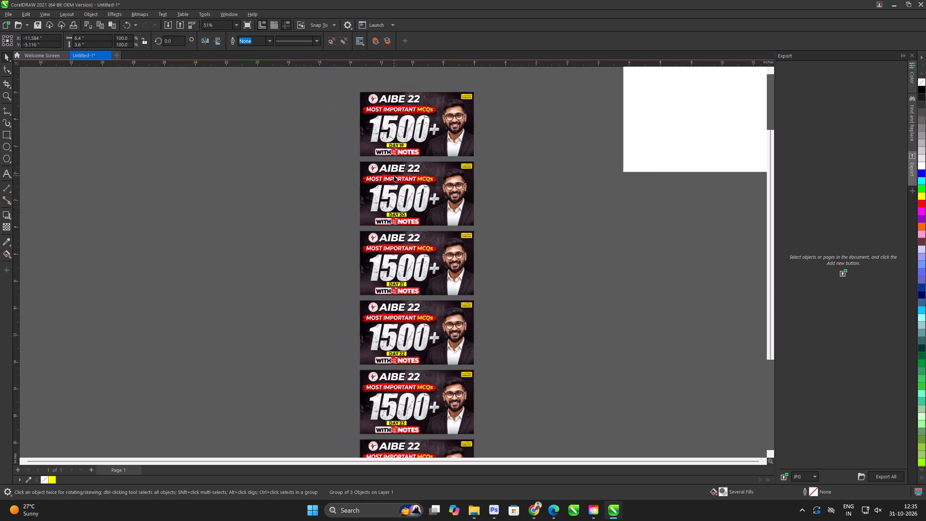
pyautogui.scroll(1, 394, 175)
pyautogui.moveTo(322, 148); pyautogui.dragTo(516, 232)
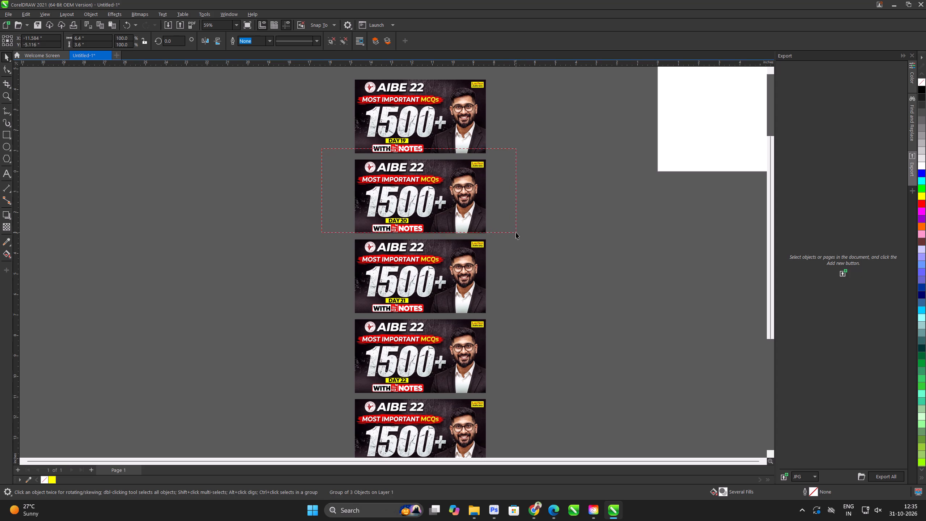
pyautogui.moveTo(516, 232); pyautogui.dragTo(523, 238)
pyautogui.hotkey('ctrl', 'g')
# Group the image, yellow bar and text of the DAY 19 thumbnail.
pyautogui.click(500, 148)
pyautogui.scroll(-4, 521, 97)
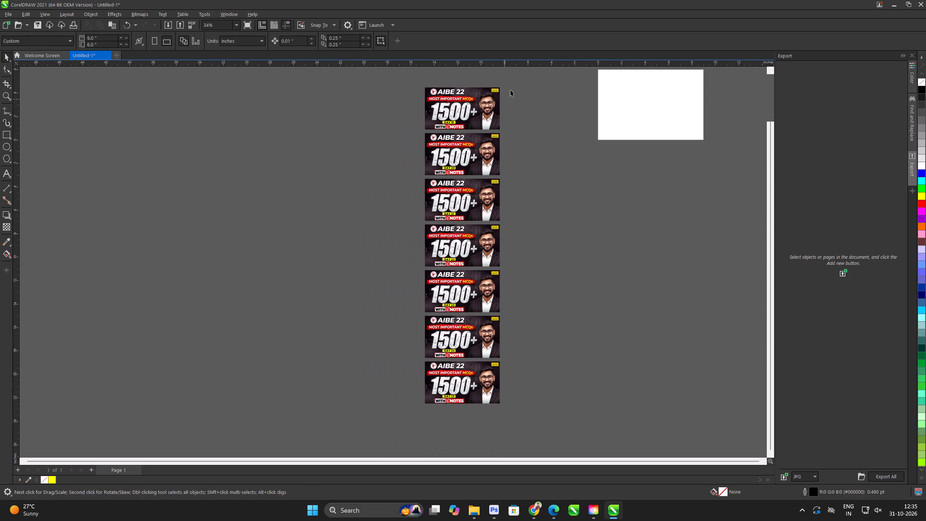
pyautogui.moveTo(519, 77); pyautogui.dragTo(386, 132)
pyautogui.hotkey('ctrl', 'g')
# Add all seven grouped thumbnails to the export list and export them as JPG files into the 31-10 folder.
pyautogui.scroll(-4, 405, 139)
pyautogui.moveTo(521, 102); pyautogui.dragTo(518, 91)
pyautogui.moveTo(507, 85); pyautogui.dragTo(366, 335)
pyautogui.click(784, 478)
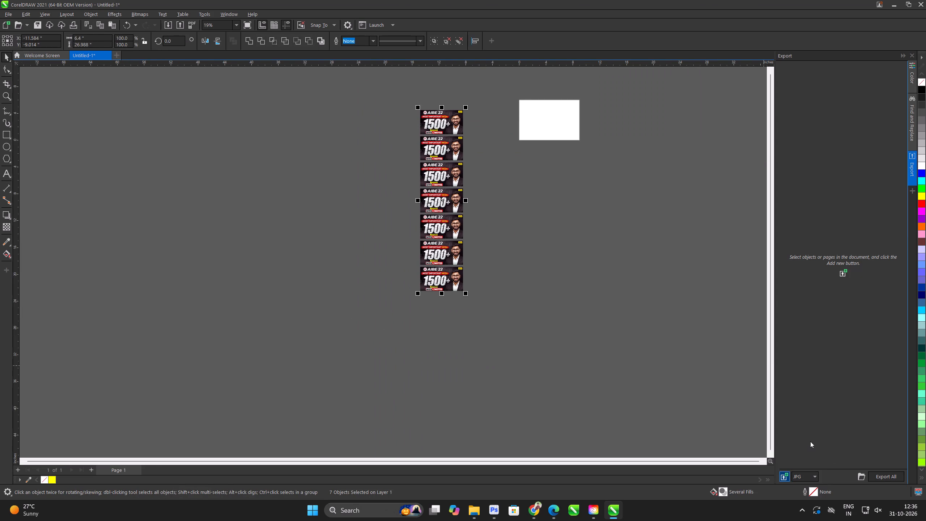
pyautogui.click(882, 474)
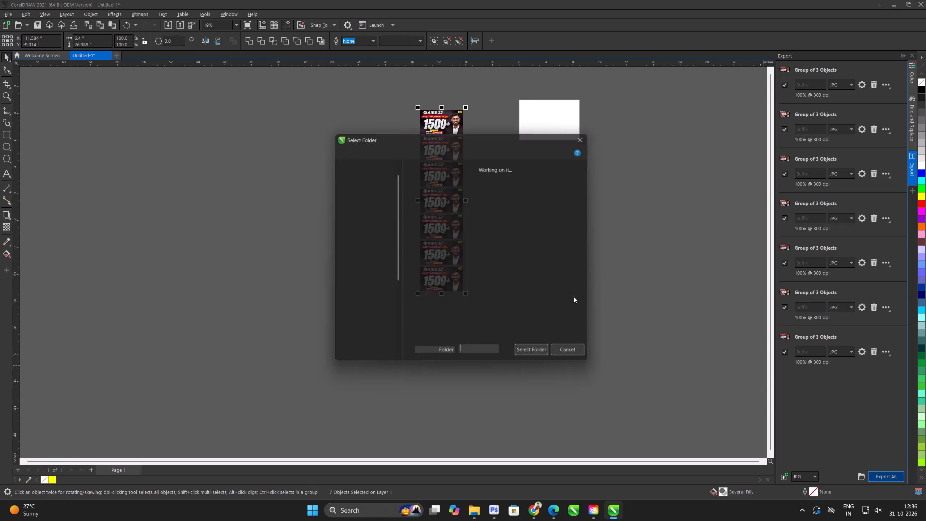
pyautogui.click(357, 374)
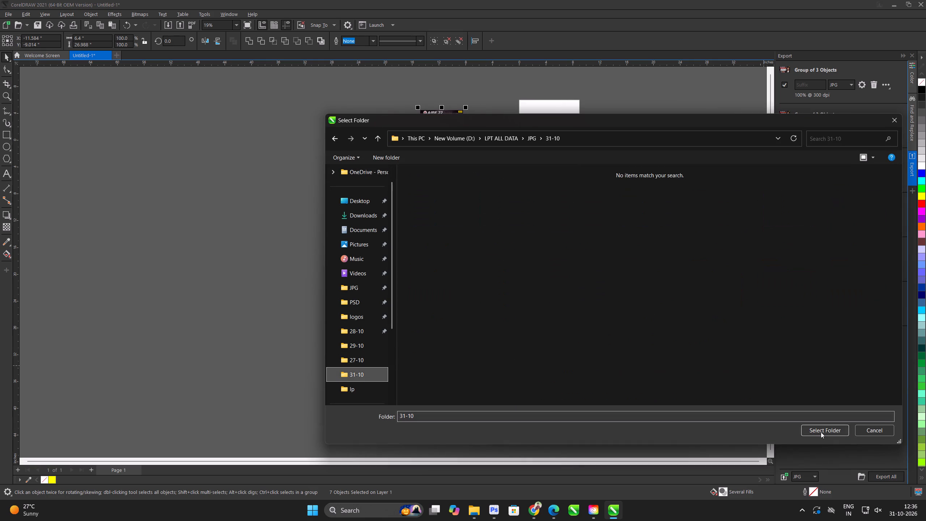
pyautogui.click(821, 432)
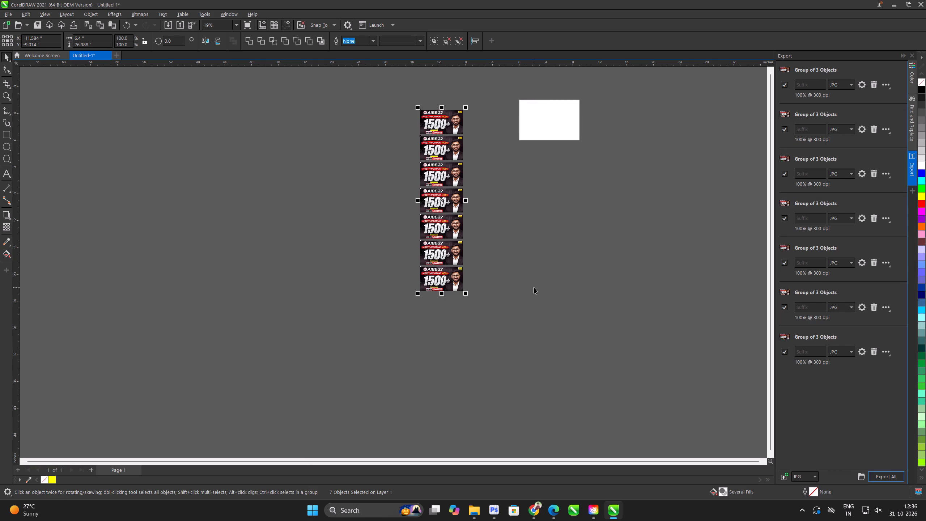
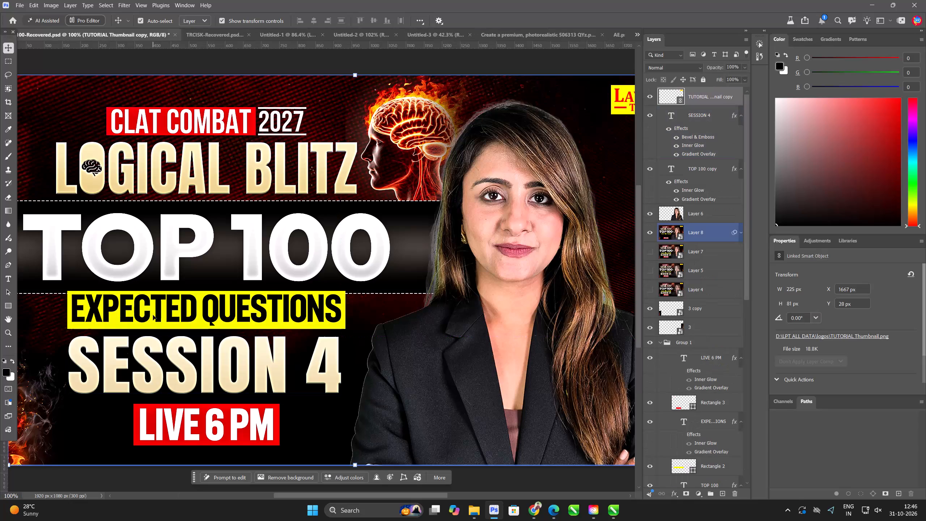
# Examine the Untitled-1 CLAT 2027 and Untitled-2 CLAT 2028 thumbnails up close, ending on Untitled-1.
pyautogui.hotkey('ctrl', 'Tab')
pyautogui.hotkey('ctrl', 'Tab')
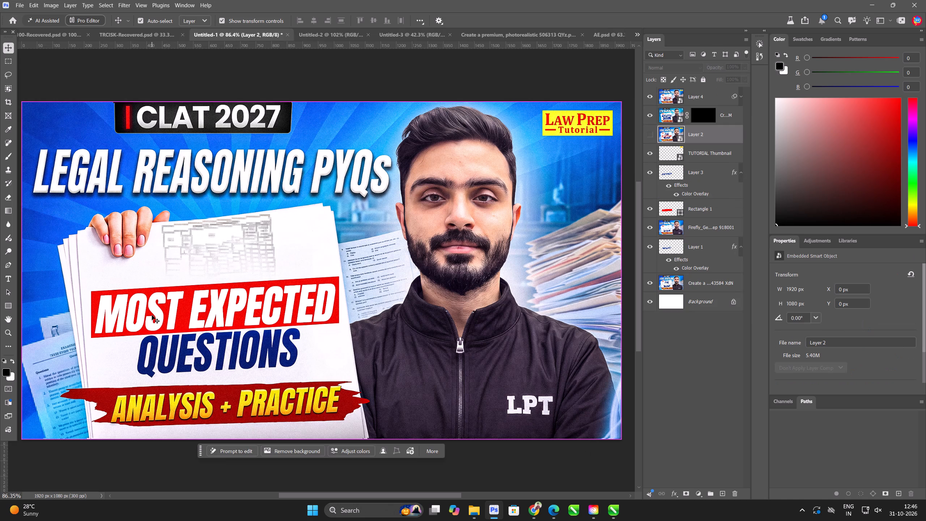
pyautogui.scroll(2, 157, 239)
pyautogui.scroll(-4, 156, 238)
pyautogui.scroll(1, 156, 238)
pyautogui.hotkey('ctrl', 'Tab')
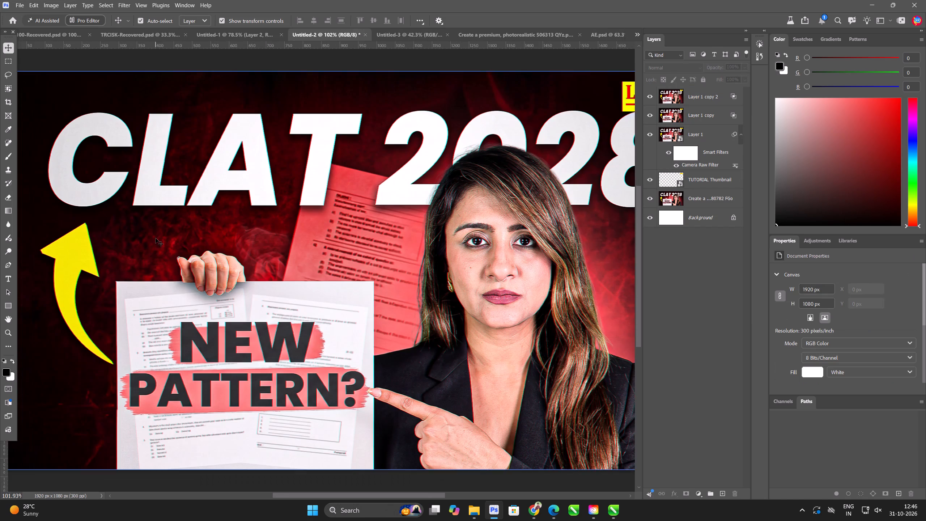
pyautogui.moveTo(248, 32); pyautogui.dragTo(245, 33)
pyautogui.scroll(8, 133, 151)
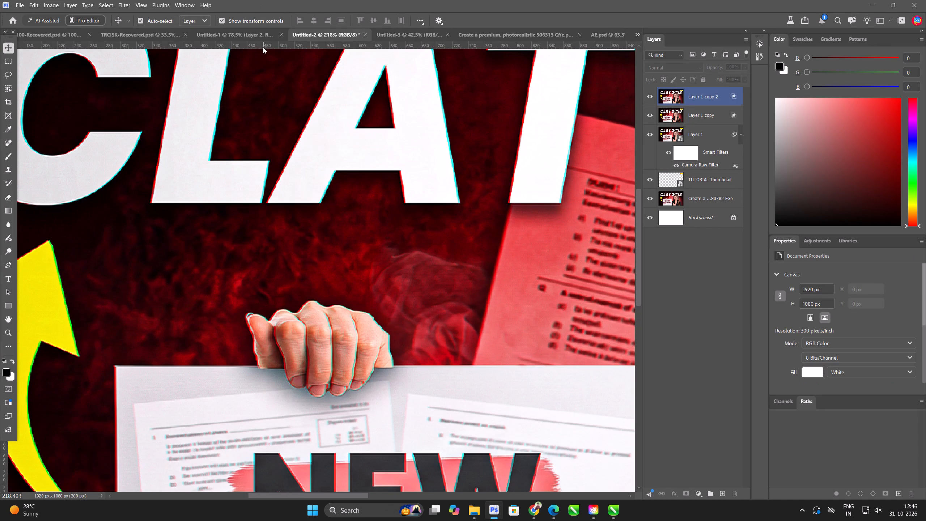
pyautogui.click(262, 36)
pyautogui.scroll(-4, 269, 151)
pyautogui.scroll(15, 192, 183)
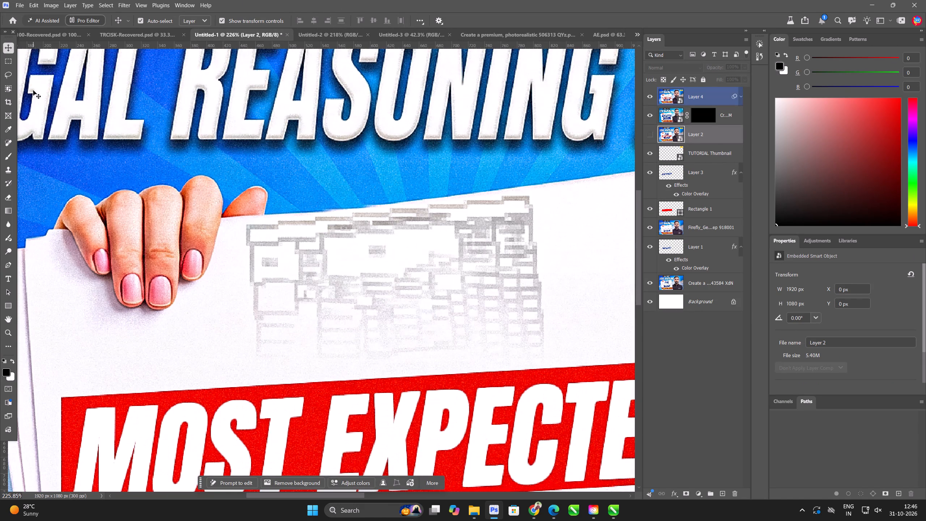
# On Layer 4 of the CLAT 2027 thumbnail, lasso the hand gripping the papers and run Remove on the selection.
pyautogui.click(45, 88)
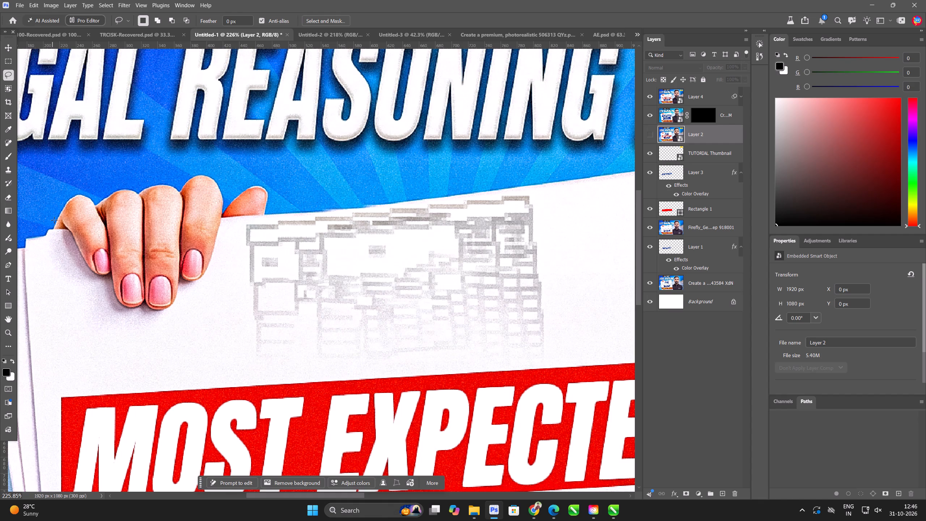
pyautogui.click(704, 97)
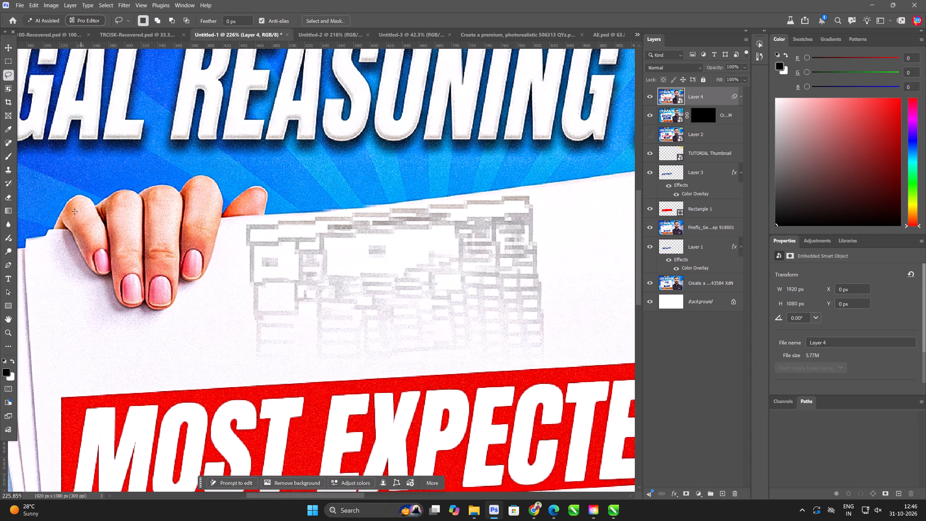
pyautogui.moveTo(40, 209); pyautogui.dragTo(198, 264)
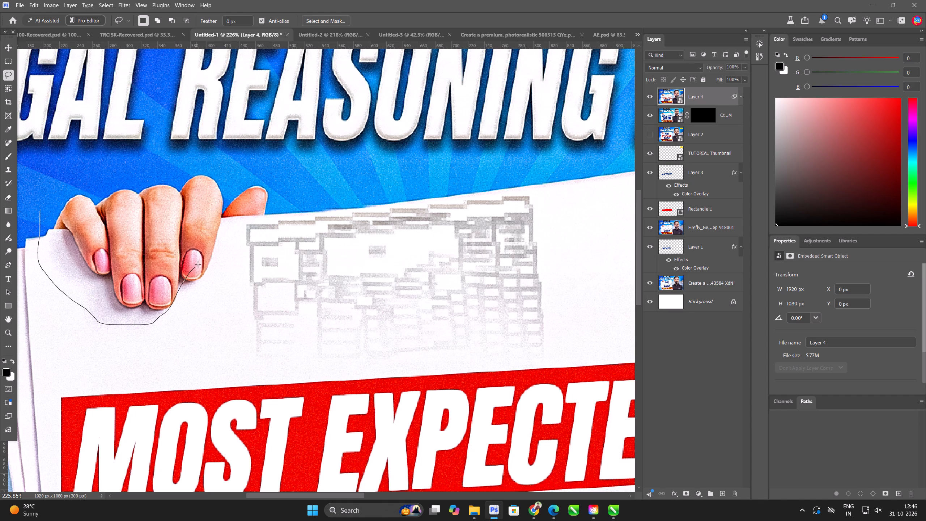
pyautogui.moveTo(198, 264); pyautogui.dragTo(217, 248)
pyautogui.hotkey('ctrl', 'd')
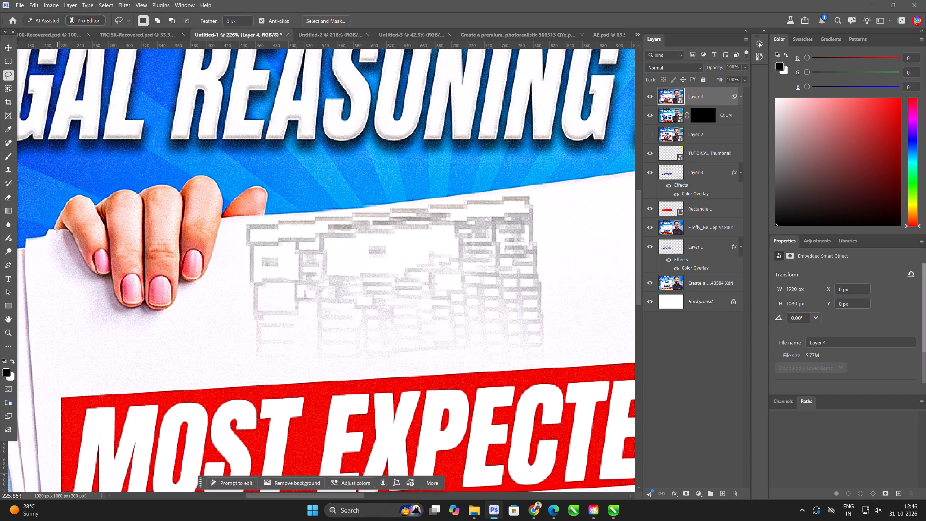
pyautogui.moveTo(48, 224); pyautogui.dragTo(244, 266)
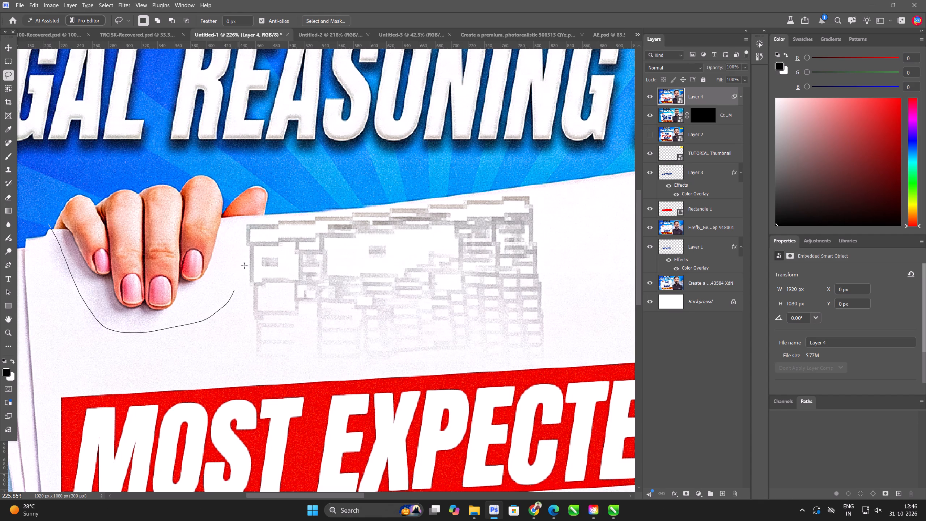
pyautogui.moveTo(244, 266); pyautogui.dragTo(85, 189)
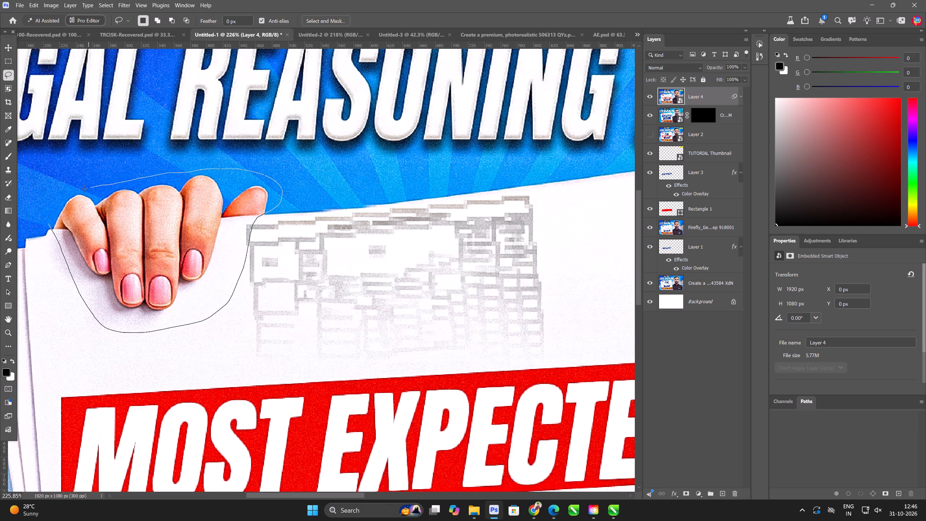
pyautogui.moveTo(85, 189); pyautogui.dragTo(55, 231)
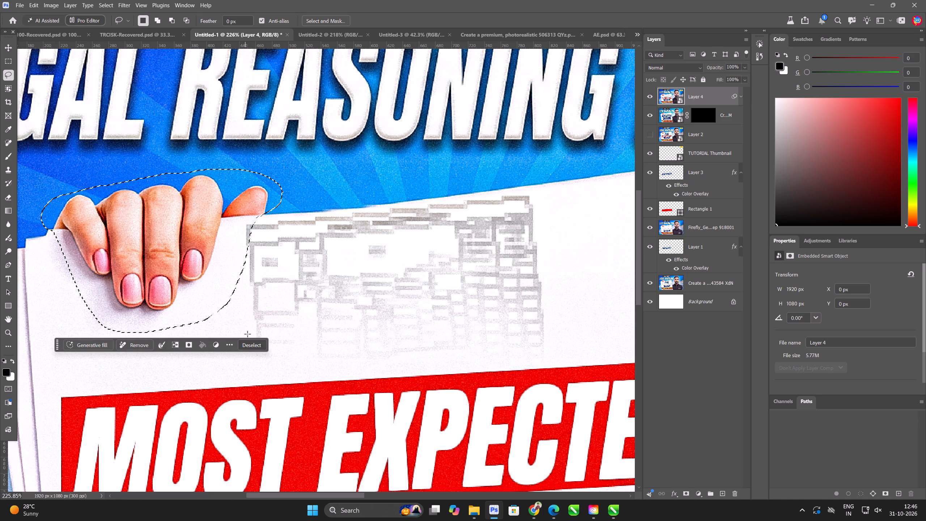
pyautogui.click(136, 347)
pyautogui.press('Return')
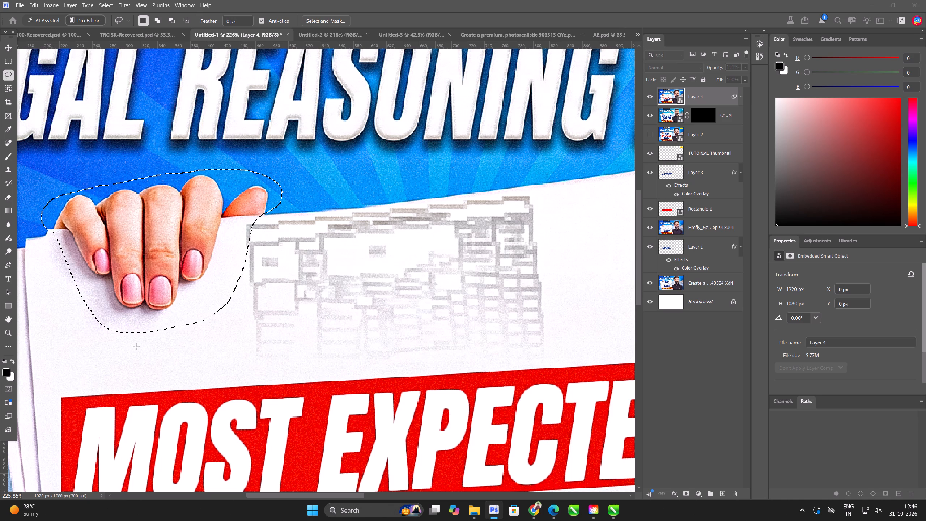
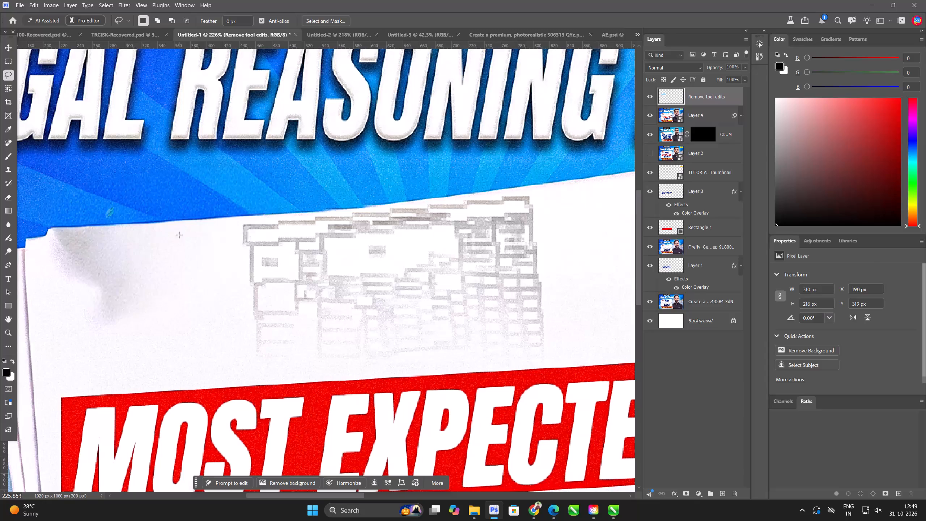
# Save a JPEG copy of the CLAT 2027 thumbnail in the 31-10 folder, named 5, at Maximum quality 12.
pyautogui.scroll(-7, 185, 229)
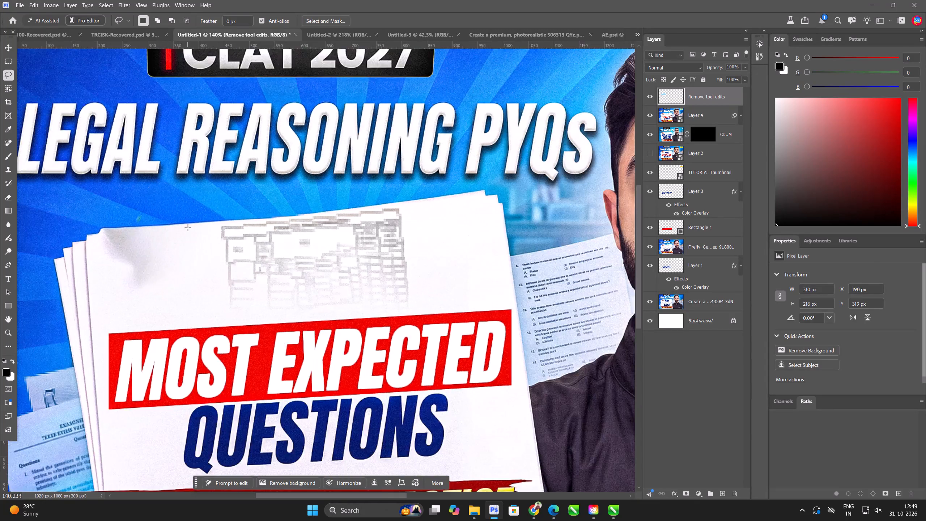
pyautogui.scroll(-11, 188, 228)
pyautogui.scroll(2, 188, 228)
pyautogui.scroll(2, 216, 273)
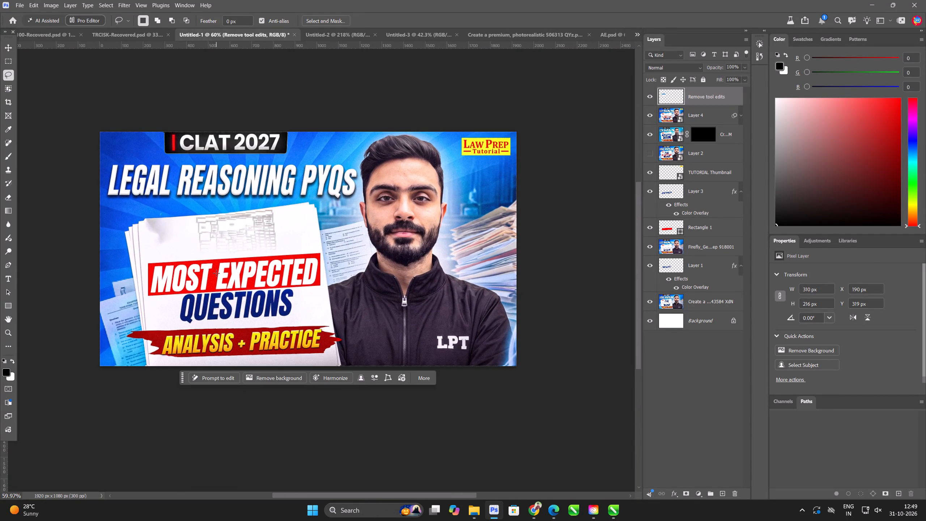
pyautogui.hotkey('ctrl', 'alt', 's')
pyautogui.click(128, 367)
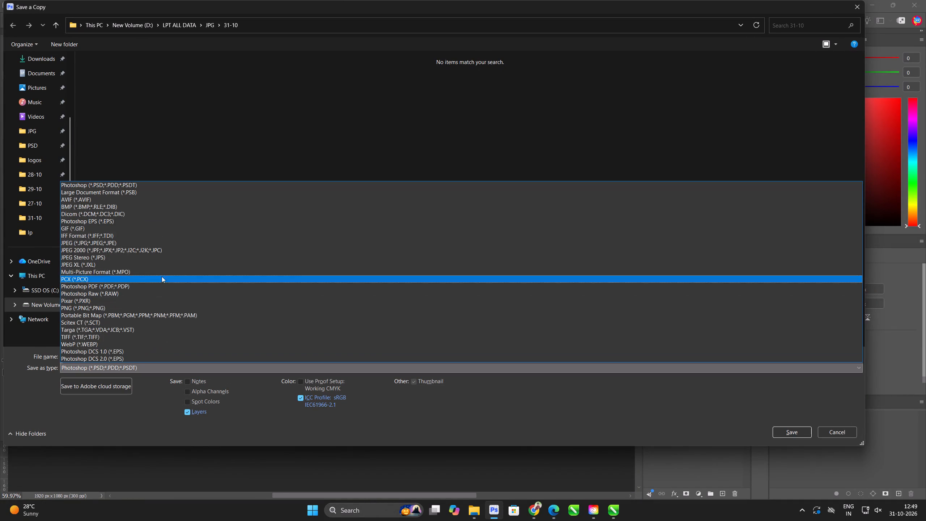
pyautogui.click(179, 243)
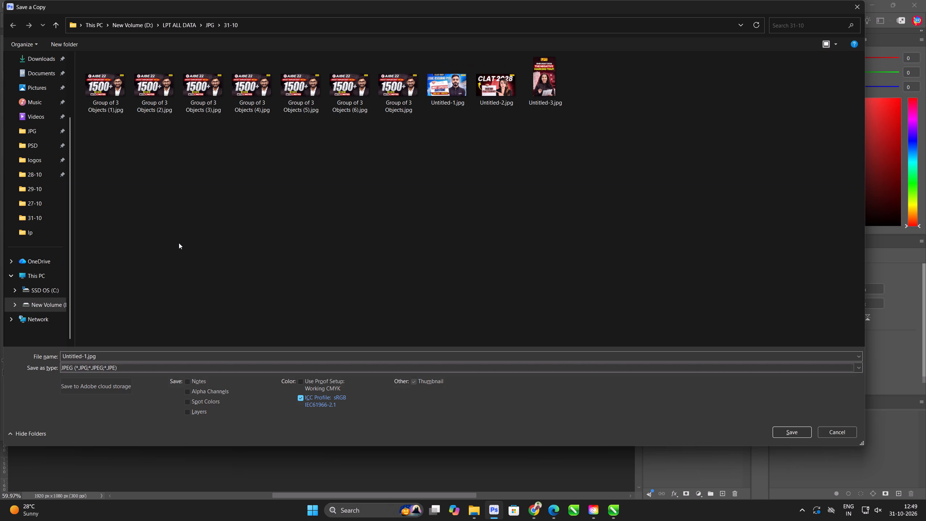
pyautogui.click(33, 213)
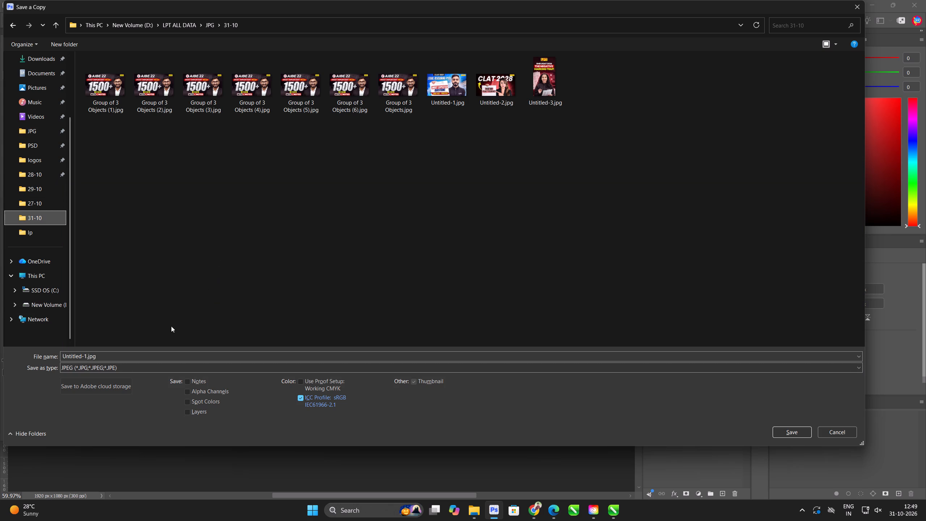
pyautogui.click(162, 353)
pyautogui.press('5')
pyautogui.press('Return')
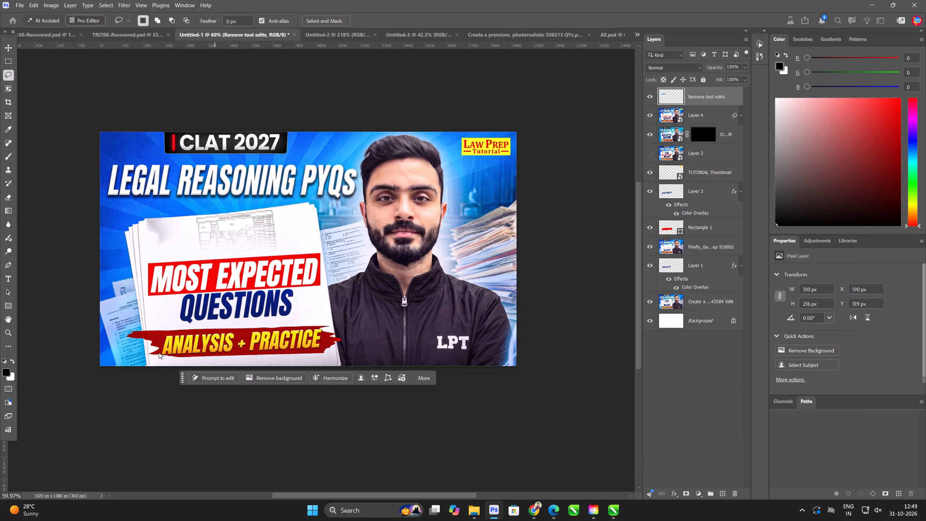
pyautogui.press('Return')
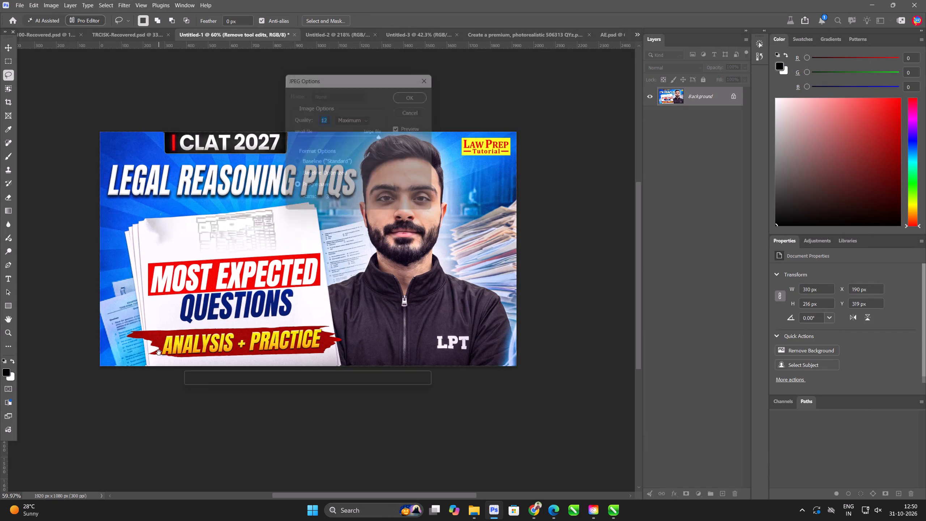